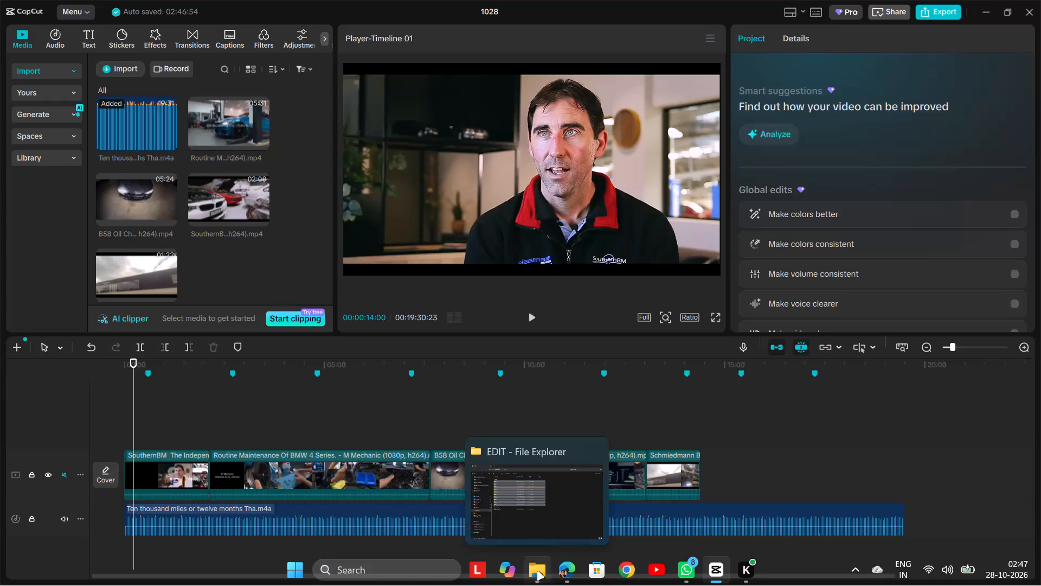
# Scale the SouthernBM clip on the timeline up to 118% so it fills the frame.
pyautogui.keyDown('ctrl'); pyautogui.scroll(11, 221, 431); pyautogui.keyUp('ctrl')
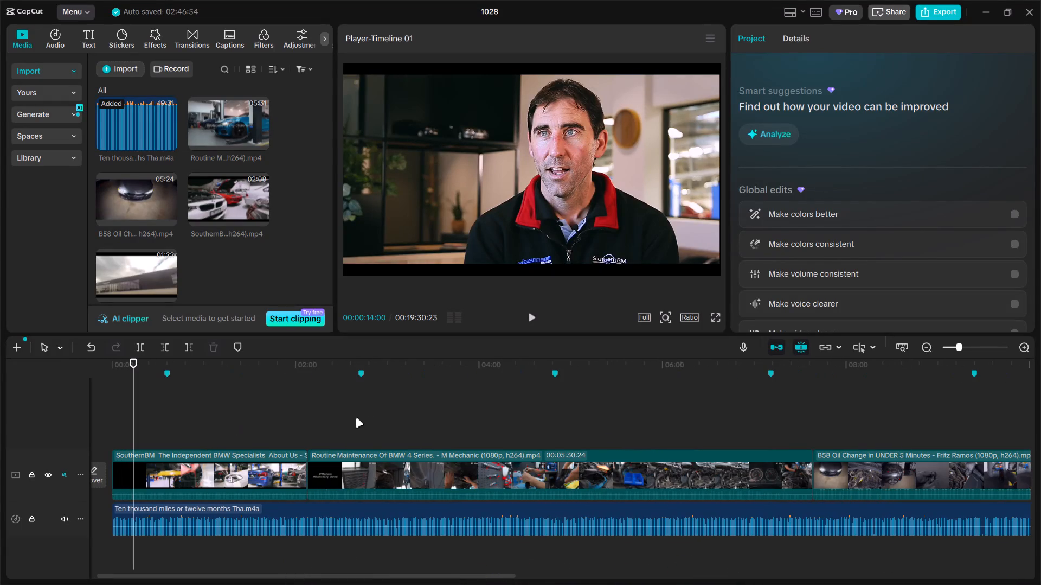
pyautogui.click(239, 414)
pyautogui.moveTo(234, 415); pyautogui.dragTo(128, 418)
pyautogui.keyDown('ctrl'); pyautogui.scroll(5, 128, 418); pyautogui.keyUp('ctrl')
pyautogui.click(210, 456)
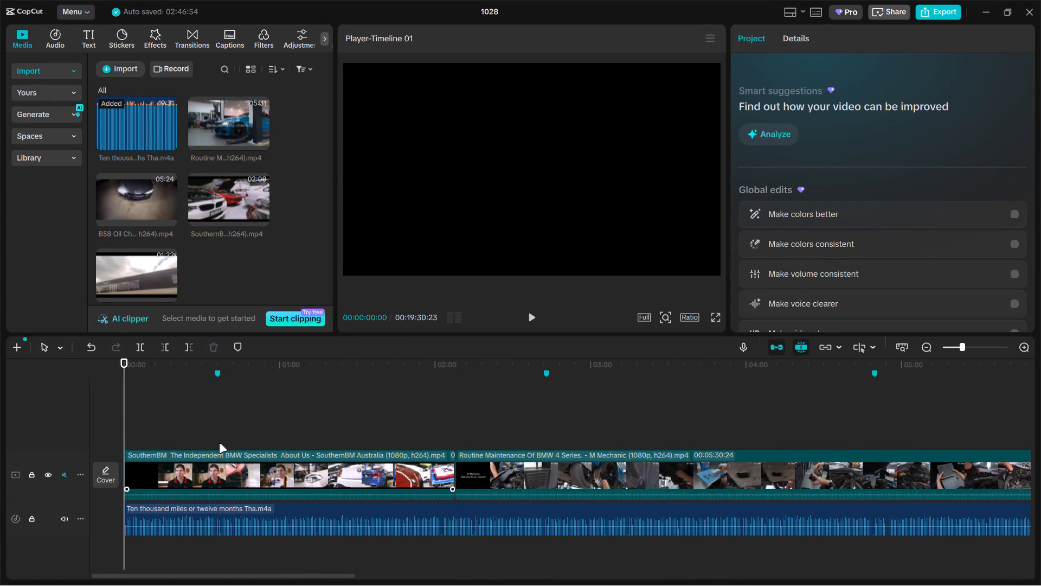
pyautogui.click(224, 421)
pyautogui.click(476, 218)
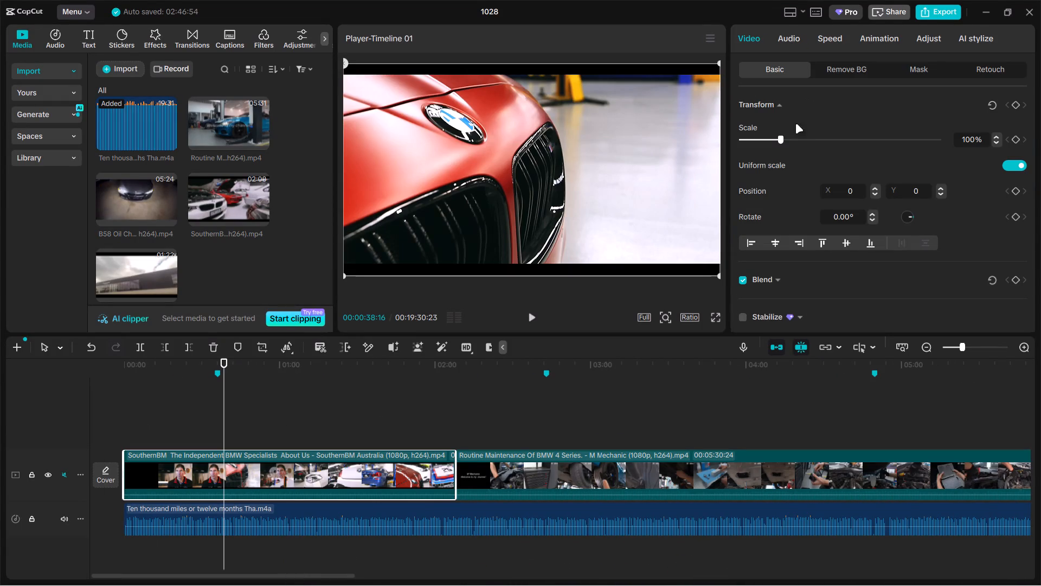
pyautogui.moveTo(777, 137); pyautogui.dragTo(788, 138)
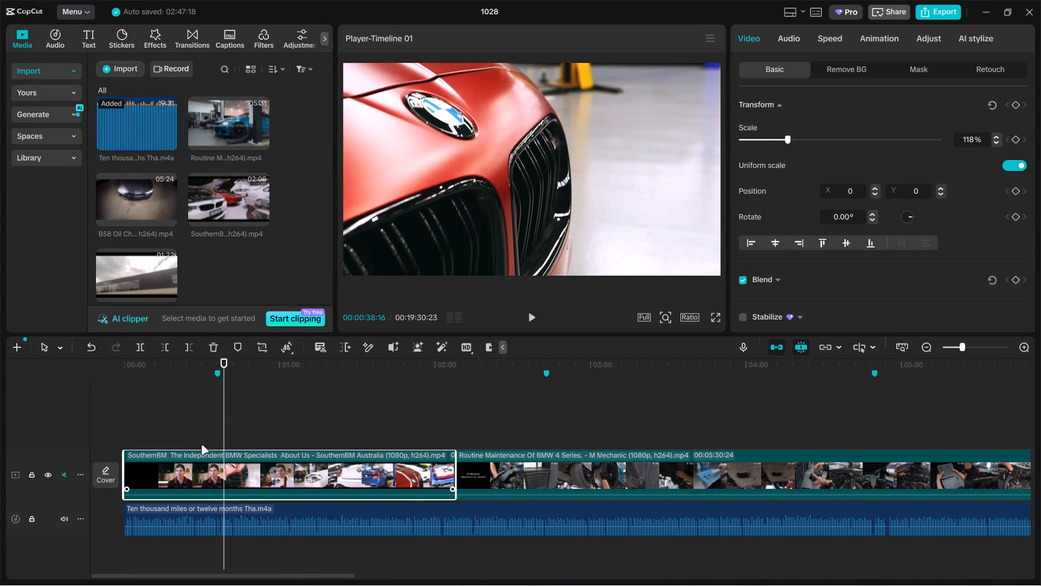
# Split the SouthernBM clip at the first marker, 00:00:36:04, and delete the part before the cut.
pyautogui.moveTo(224, 426); pyautogui.dragTo(207, 422)
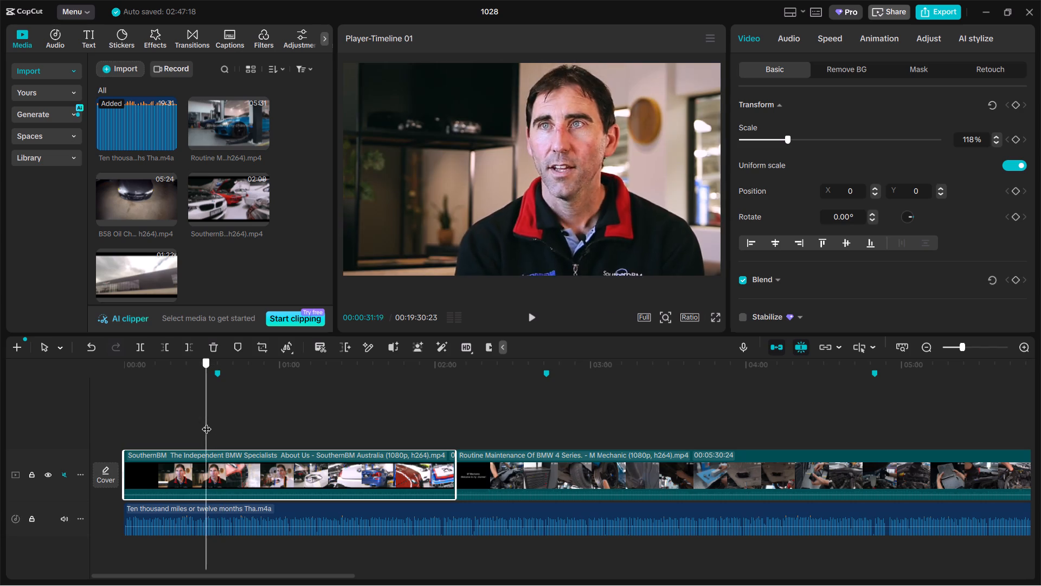
pyautogui.moveTo(207, 422); pyautogui.dragTo(216, 422)
pyautogui.hotkey('ctrl', 'b')
pyautogui.click(224, 470)
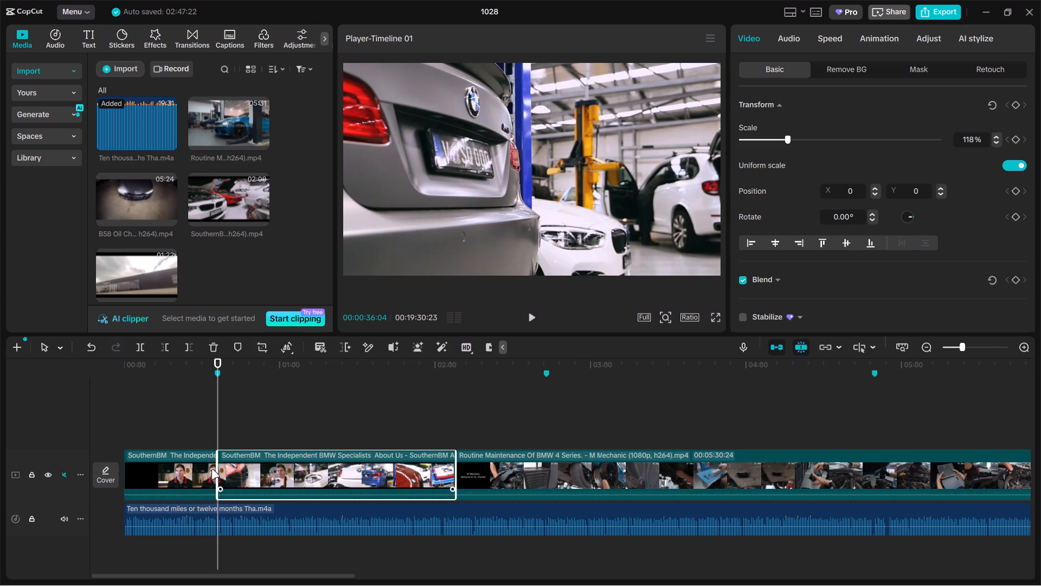
pyautogui.click(197, 469)
pyautogui.press('BackSpace')
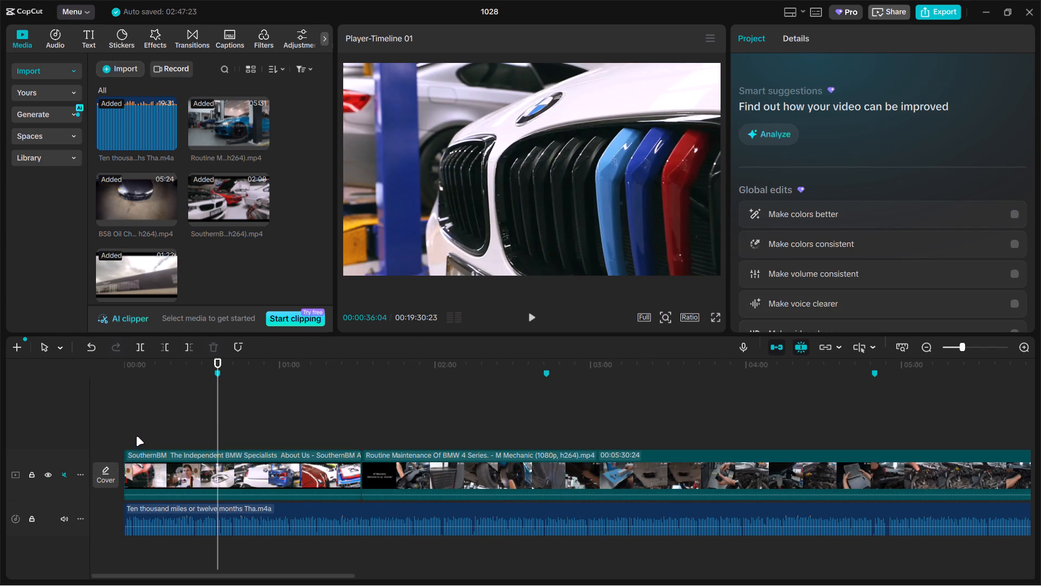
# Split the SouthernBM clip at 00:00:07:24, after the opening shots of the white BMW.
pyautogui.click(136, 436)
pyautogui.moveTo(136, 436); pyautogui.dragTo(131, 436)
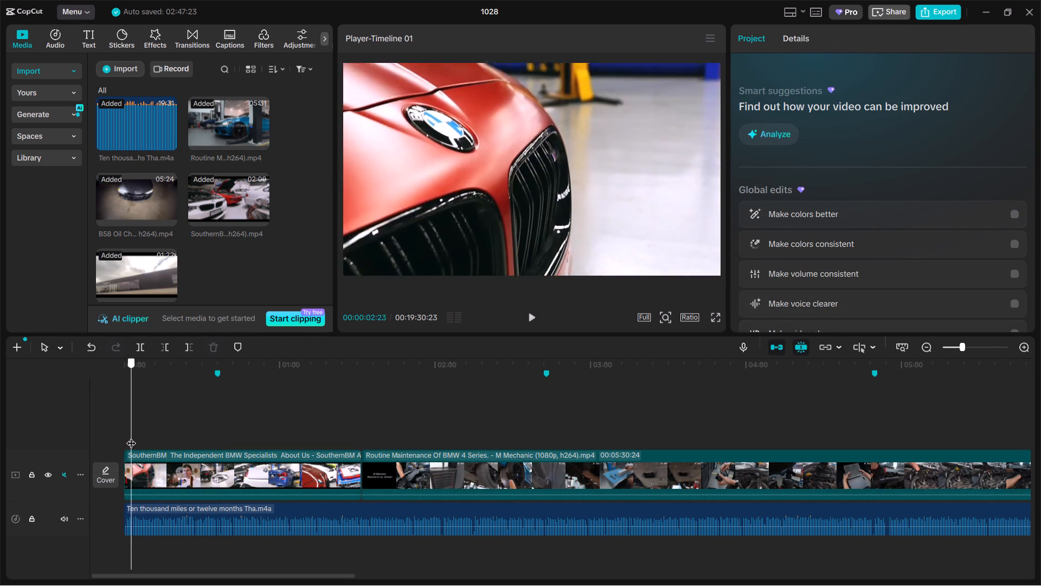
pyautogui.moveTo(131, 436); pyautogui.dragTo(145, 436)
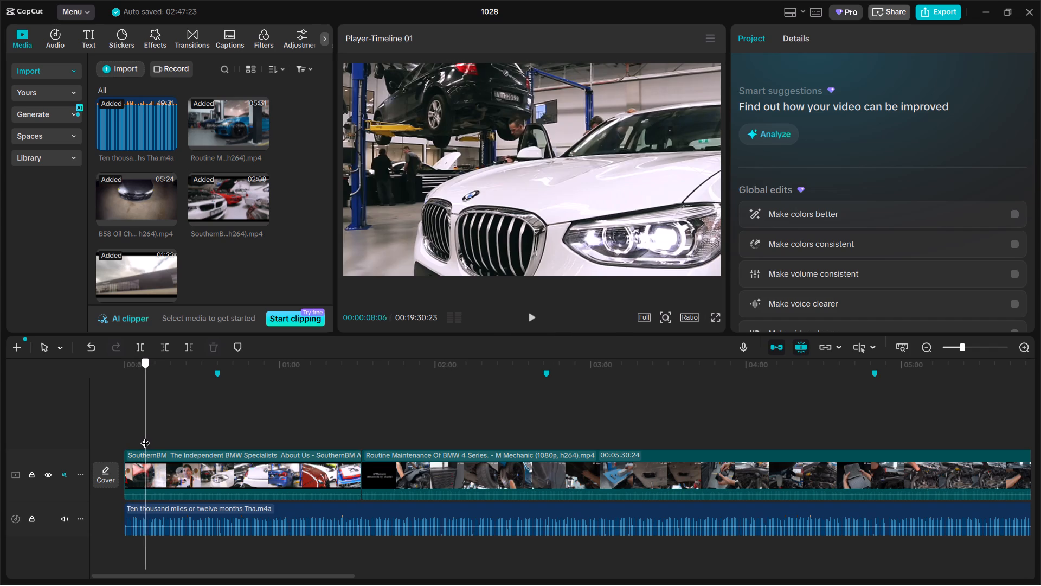
pyautogui.moveTo(145, 436); pyautogui.dragTo(144, 436)
pyautogui.click(163, 464)
pyautogui.hotkey('ctrl', 'b')
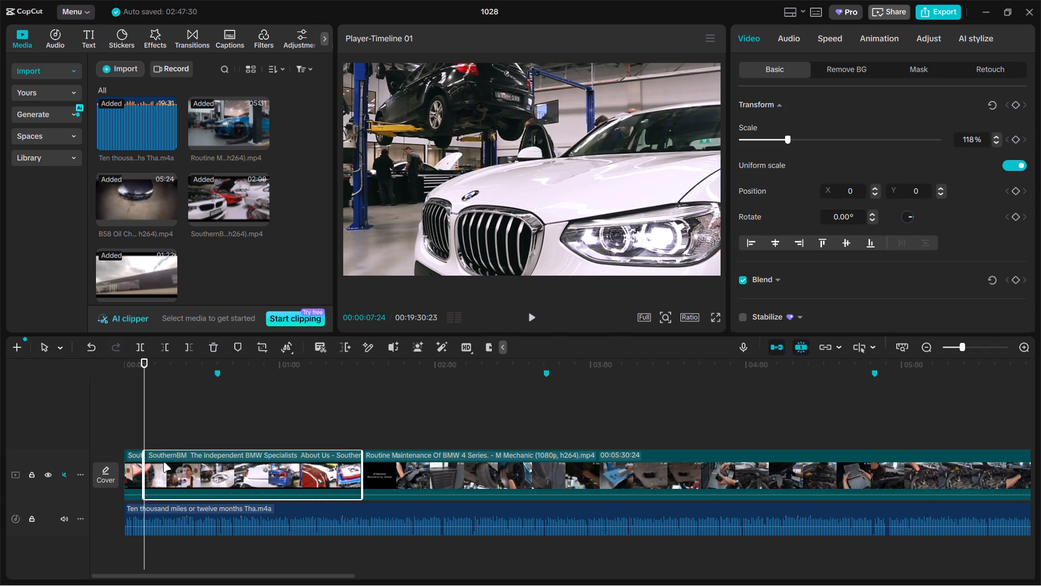
# Trim about 4 seconds off the start of the second SouthernBM segment.
pyautogui.moveTo(147, 426); pyautogui.dragTo(156, 426)
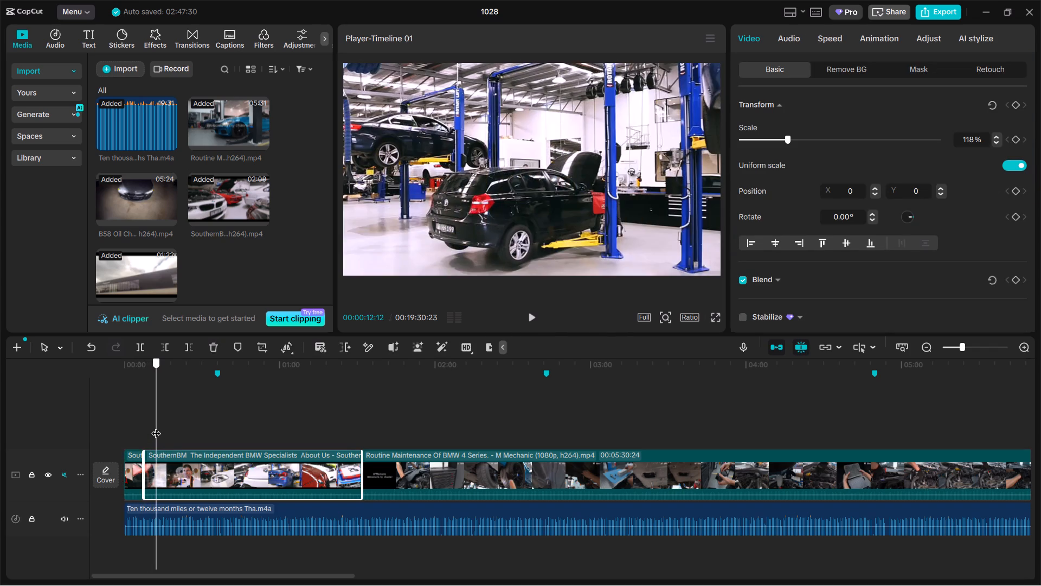
pyautogui.moveTo(156, 426); pyautogui.dragTo(155, 426)
pyautogui.moveTo(146, 461); pyautogui.dragTo(156, 461)
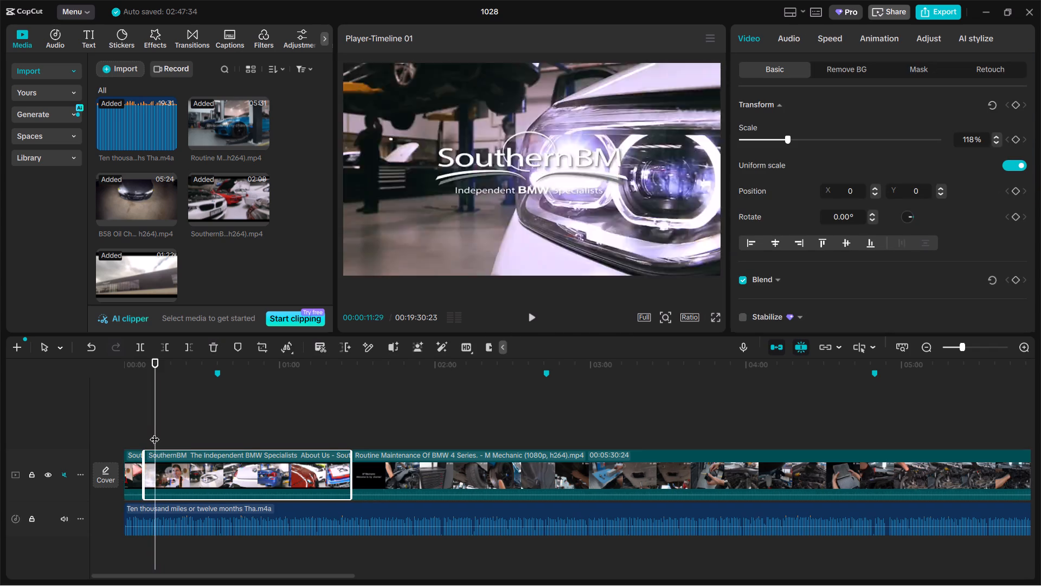
# Split the second SouthernBM segment at 00:00:11:29 and 00:00:17:06, and delete the piece between the cuts.
pyautogui.click(155, 432)
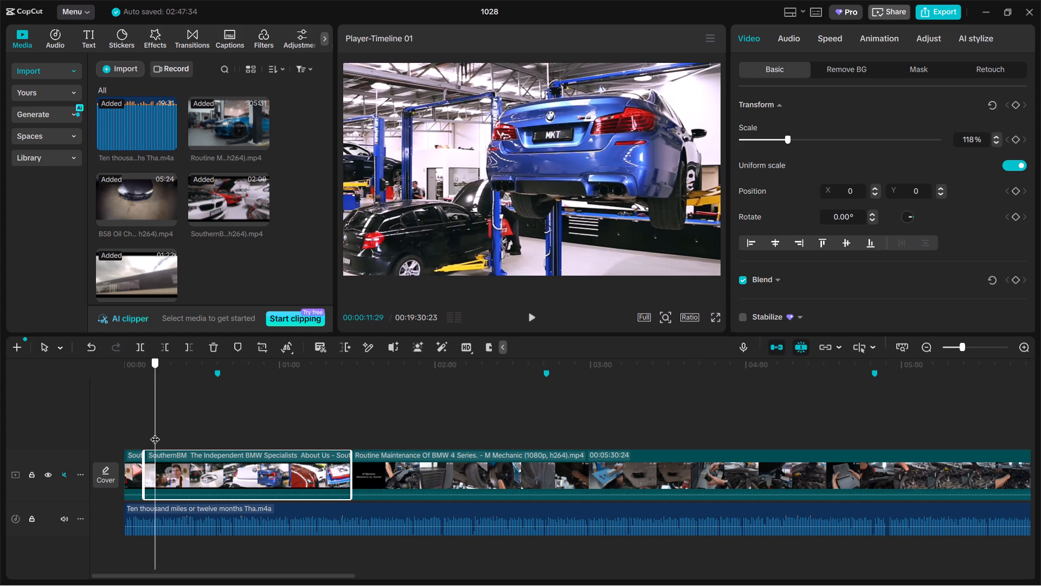
pyautogui.hotkey('ctrl', 'b')
pyautogui.moveTo(155, 432); pyautogui.dragTo(169, 432)
pyautogui.hotkey('ctrl', 'b')
pyautogui.click(160, 462)
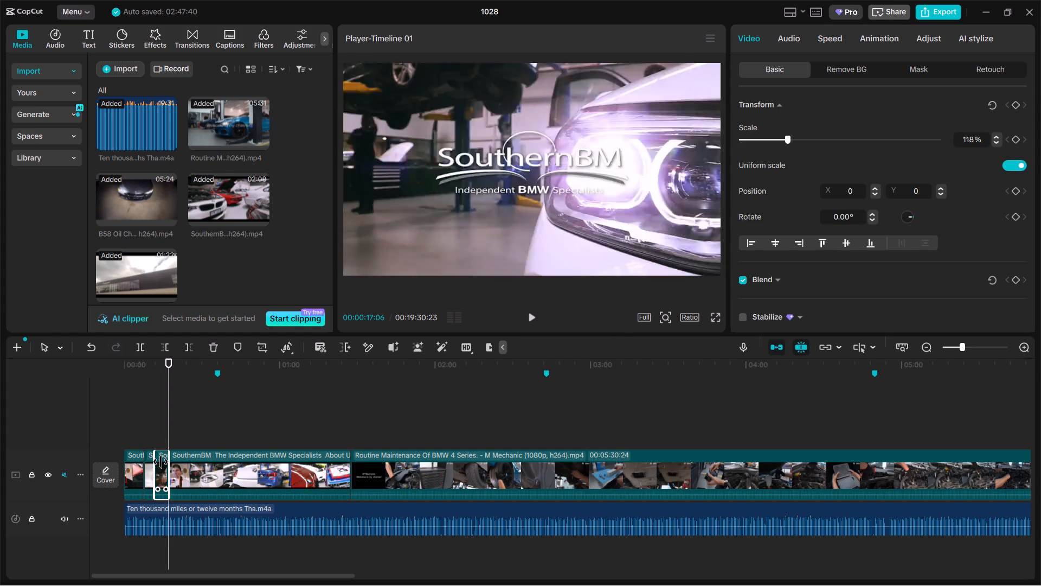
pyautogui.press('BackSpace')
# Split the last SouthernBM segment at 00:00:19:09 and delete the SouthernBM footage after the cut.
pyautogui.moveTo(169, 434); pyautogui.dragTo(171, 434)
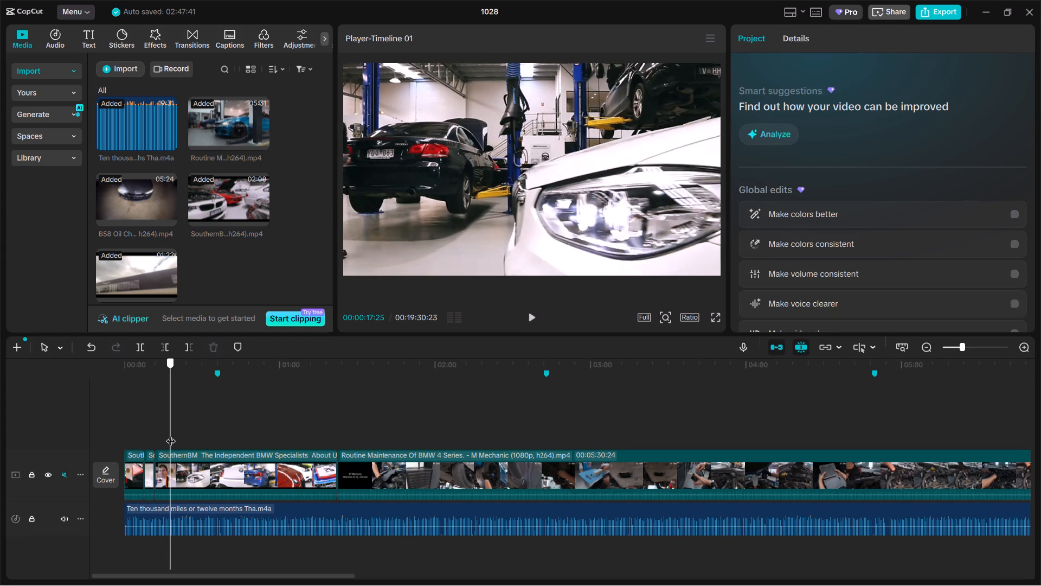
pyautogui.moveTo(171, 434); pyautogui.dragTo(174, 434)
pyautogui.hotkey('ctrl', 'b')
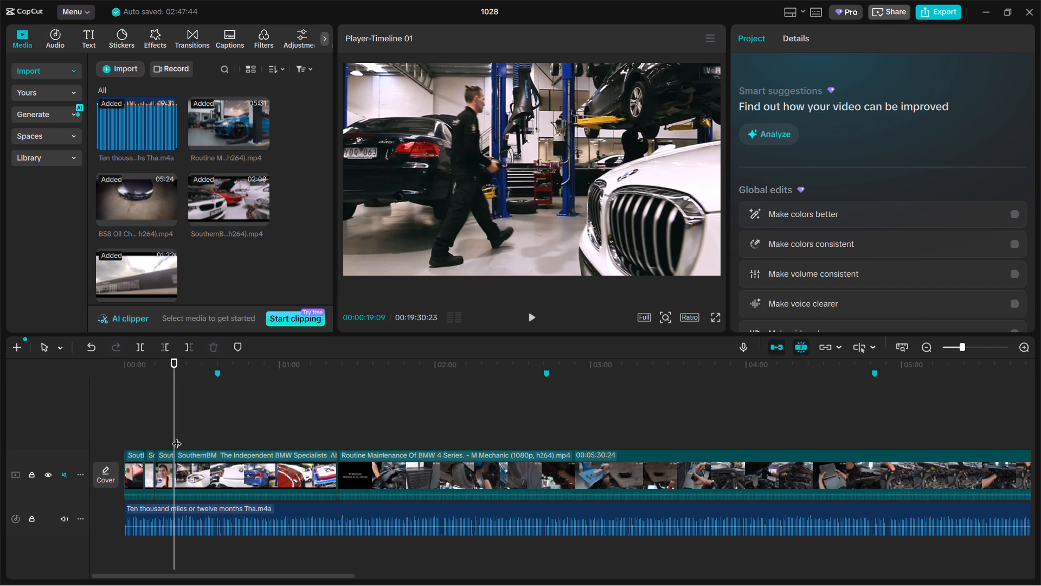
pyautogui.press('BackSpace')
pyautogui.click(227, 482)
pyautogui.press('BackSpace')
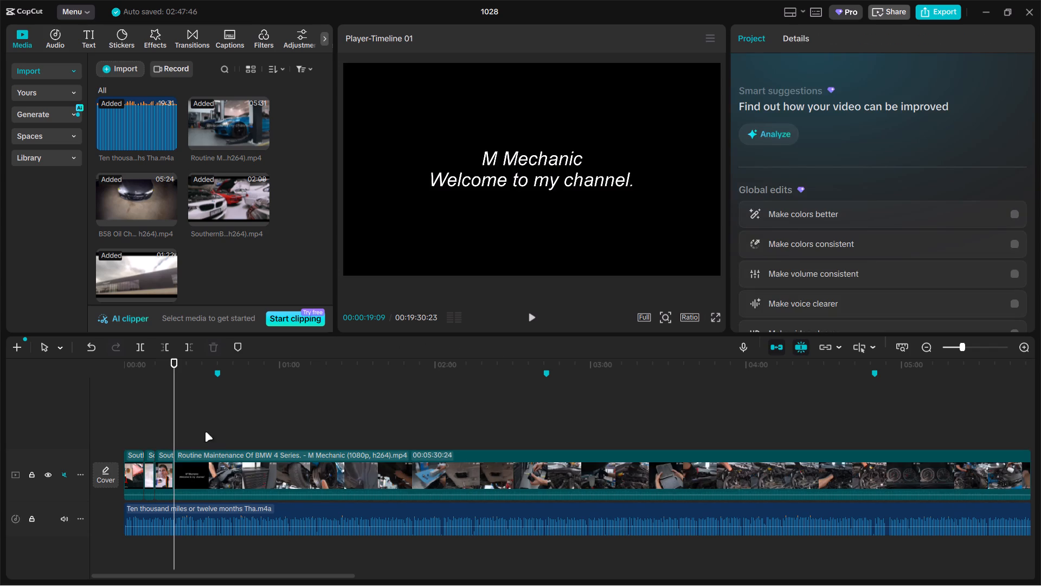
# Split the Routine Maintenance clip at 00:00:47:10, where the blue car is on the lift, and delete the part before it.
pyautogui.moveTo(178, 425); pyautogui.dragTo(269, 435)
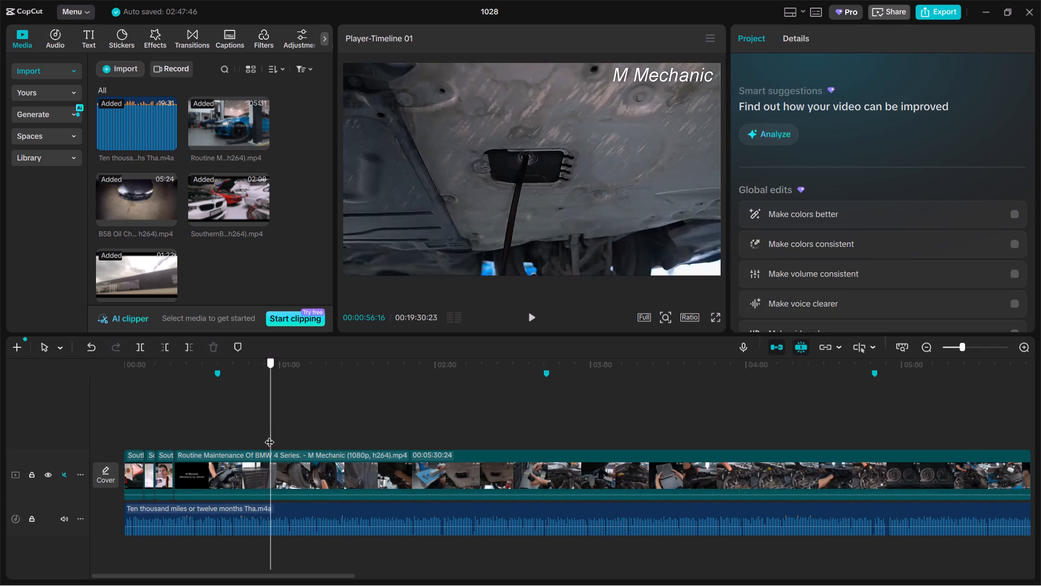
pyautogui.moveTo(269, 435); pyautogui.dragTo(245, 435)
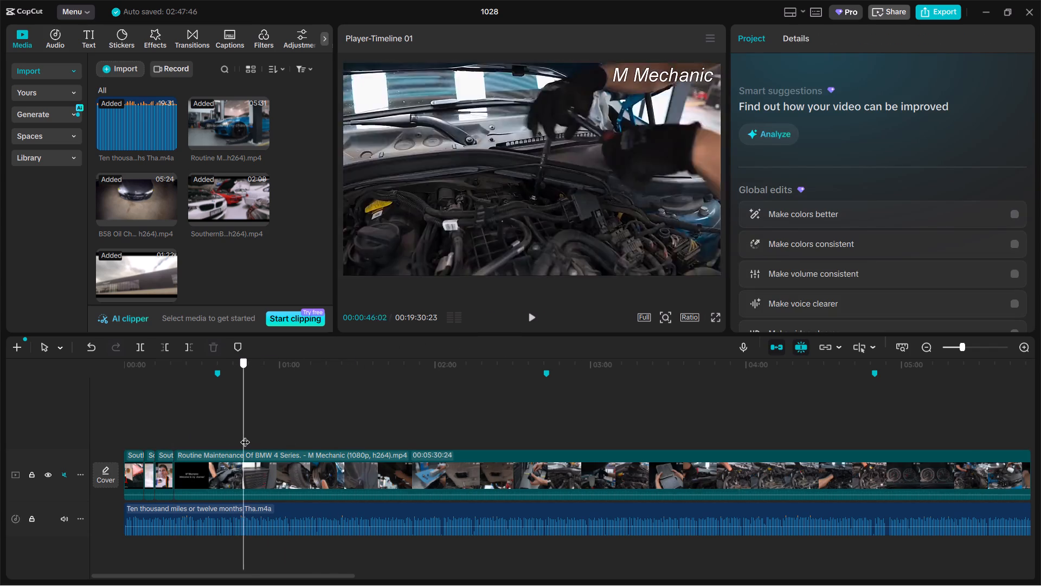
pyautogui.moveTo(245, 435); pyautogui.dragTo(247, 434)
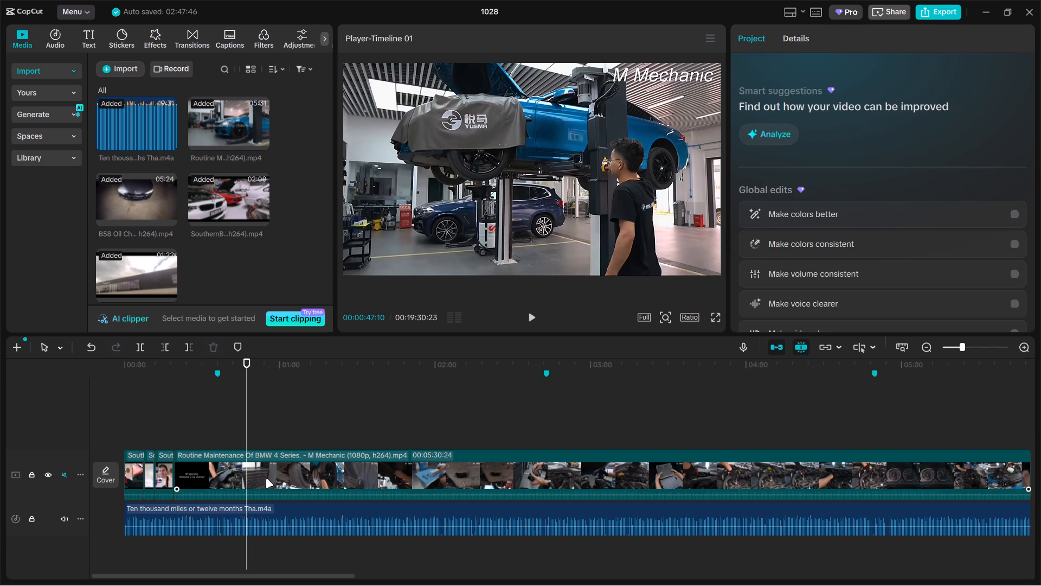
pyautogui.click(266, 479)
pyautogui.hotkey('ctrl', 'b')
pyautogui.click(228, 469)
pyautogui.press('BackSpace')
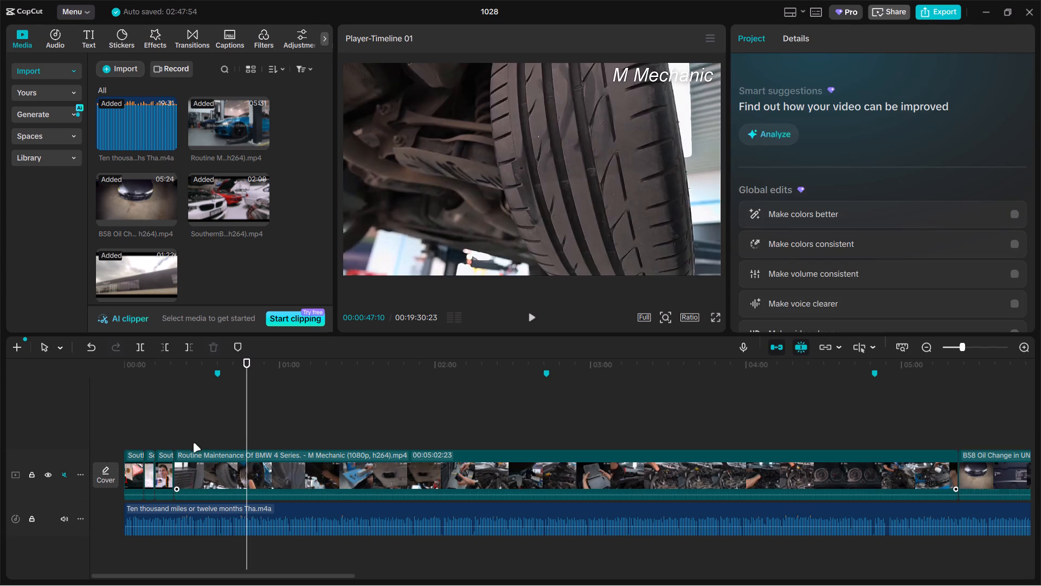
# Split the Routine Maintenance clip at 00:00:24:28 and delete everything in it after the cut.
pyautogui.tripleClick(191, 439)
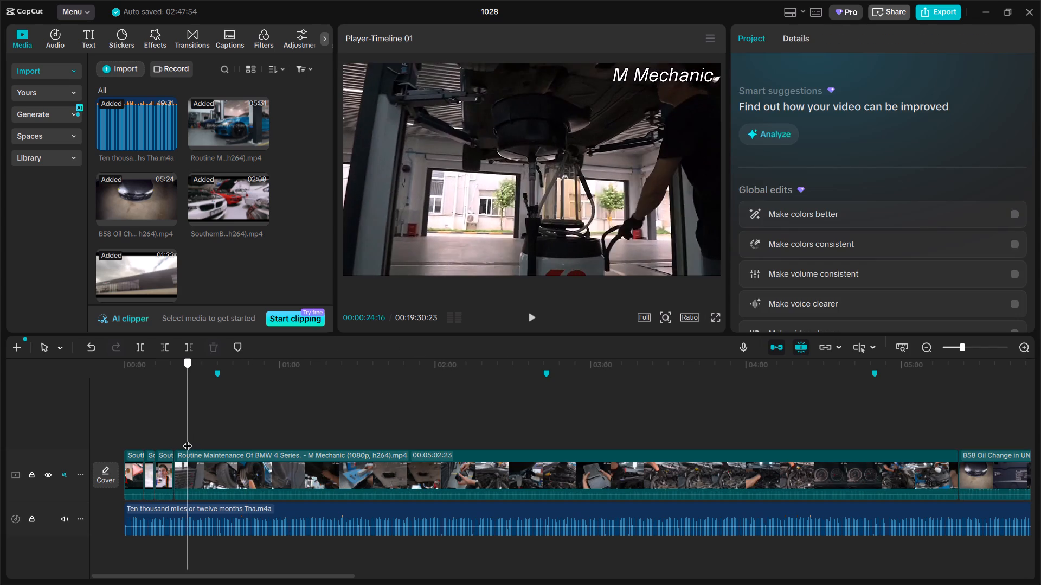
pyautogui.click(222, 470)
pyautogui.hotkey('ctrl', 'b')
pyautogui.press('BackSpace')
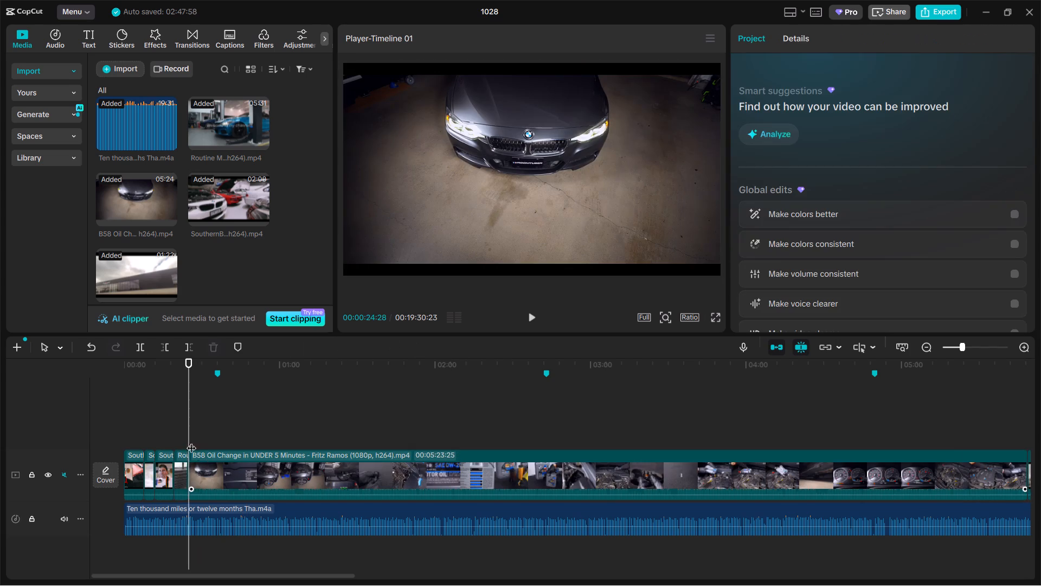
# Scale up the short Routine Maintenance clip to push the M Mechanic watermark out of frame.
pyautogui.click(181, 437)
pyautogui.click(442, 157)
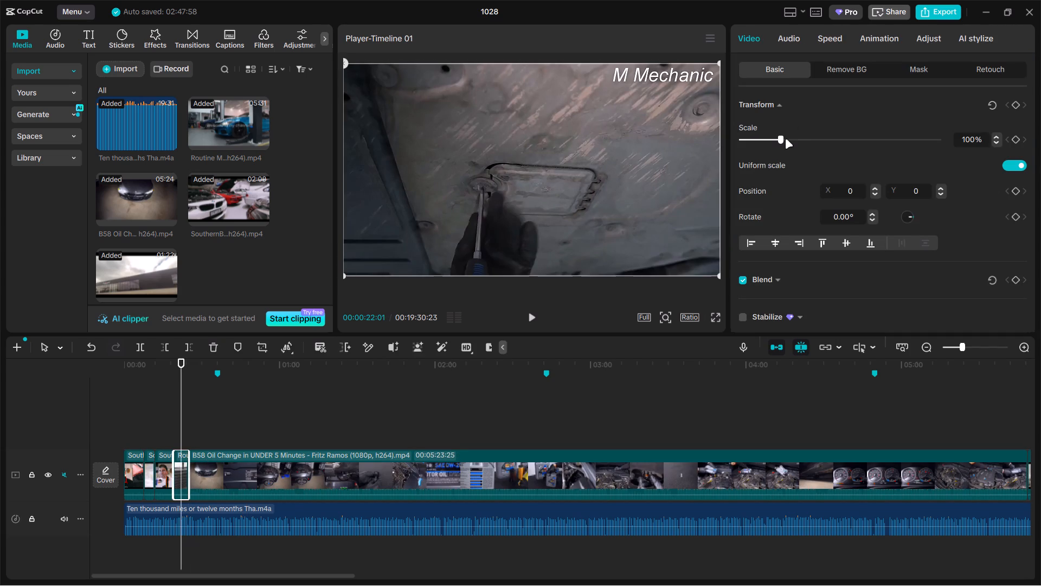
pyautogui.moveTo(785, 138); pyautogui.dragTo(791, 134)
# Split the B58 Oil Change clip at the first marker, 00:00:36:04, and delete the part before the cut.
pyautogui.tripleClick(220, 432)
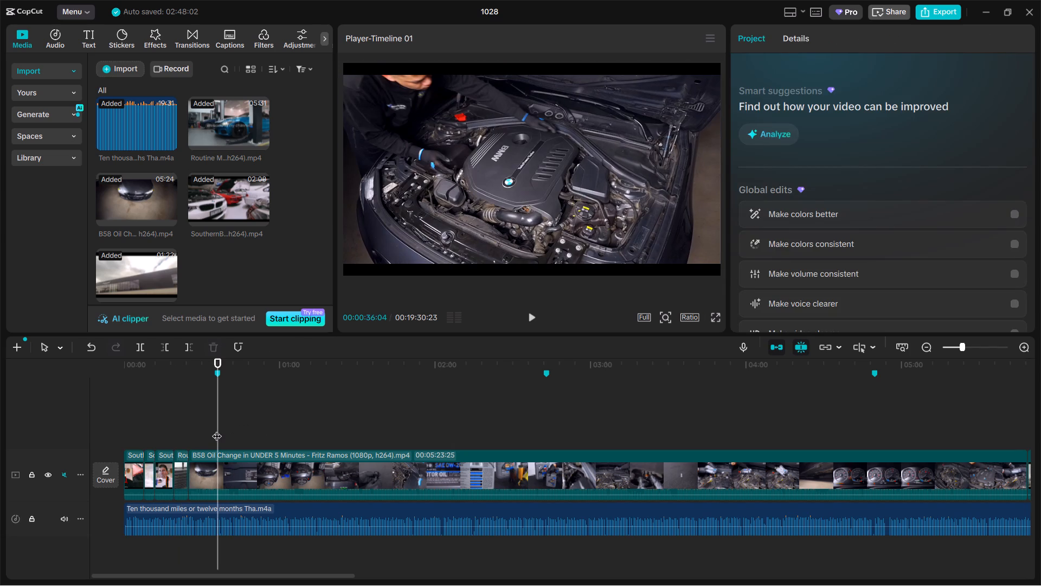
pyautogui.click(237, 478)
pyautogui.hotkey('ctrl', 'b')
pyautogui.click(194, 468)
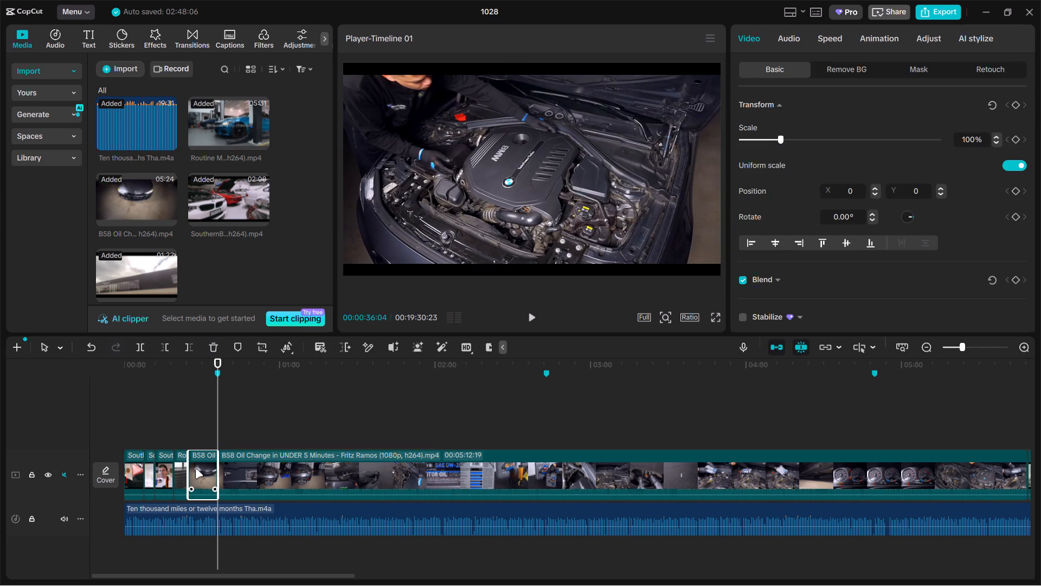
pyautogui.press('BackSpace')
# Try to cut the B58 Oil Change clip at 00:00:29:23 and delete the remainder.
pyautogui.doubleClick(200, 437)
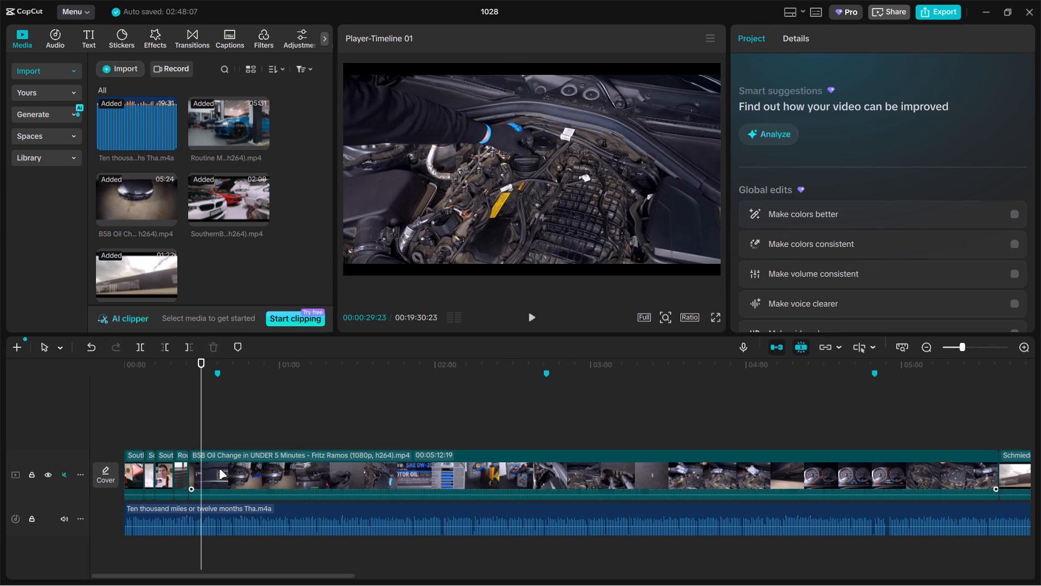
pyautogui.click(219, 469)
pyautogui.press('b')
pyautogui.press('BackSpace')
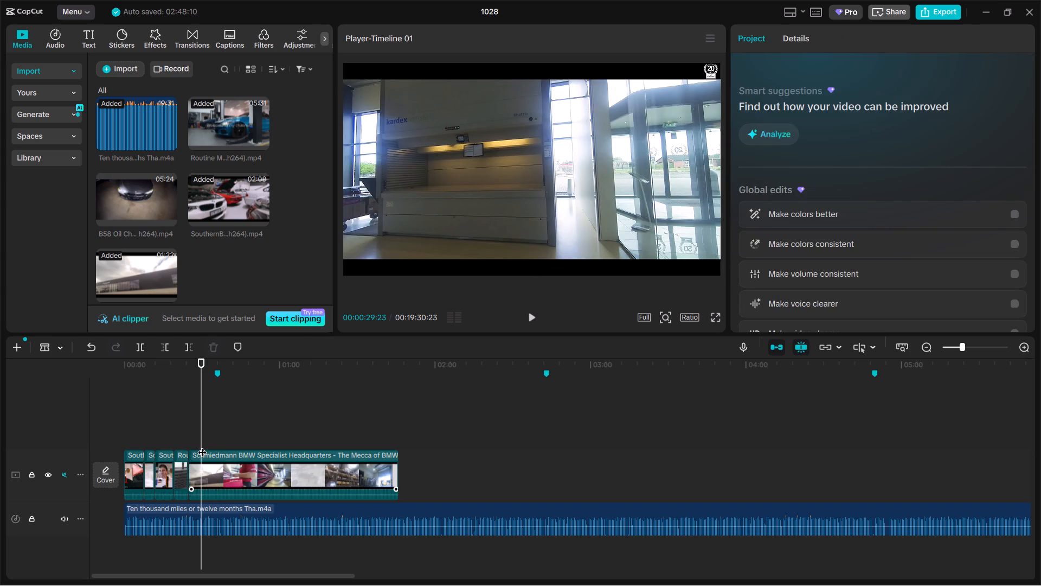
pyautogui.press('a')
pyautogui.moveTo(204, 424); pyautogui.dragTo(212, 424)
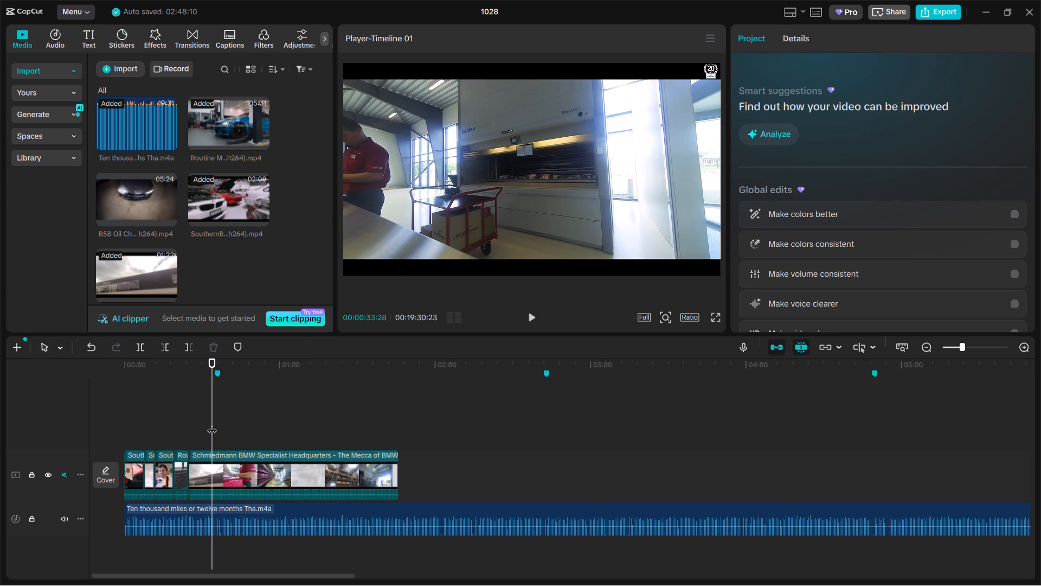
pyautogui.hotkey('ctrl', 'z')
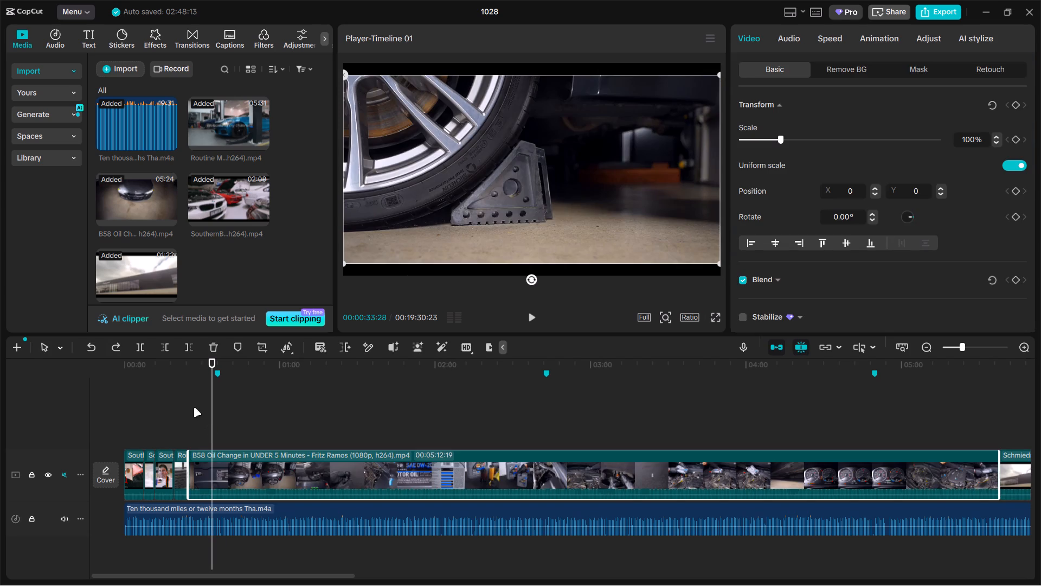
# Split the B58 Oil Change clip at 00:00:31:01 and delete the rest of it after the cut.
pyautogui.click(182, 436)
pyautogui.moveTo(182, 436); pyautogui.dragTo(180, 435)
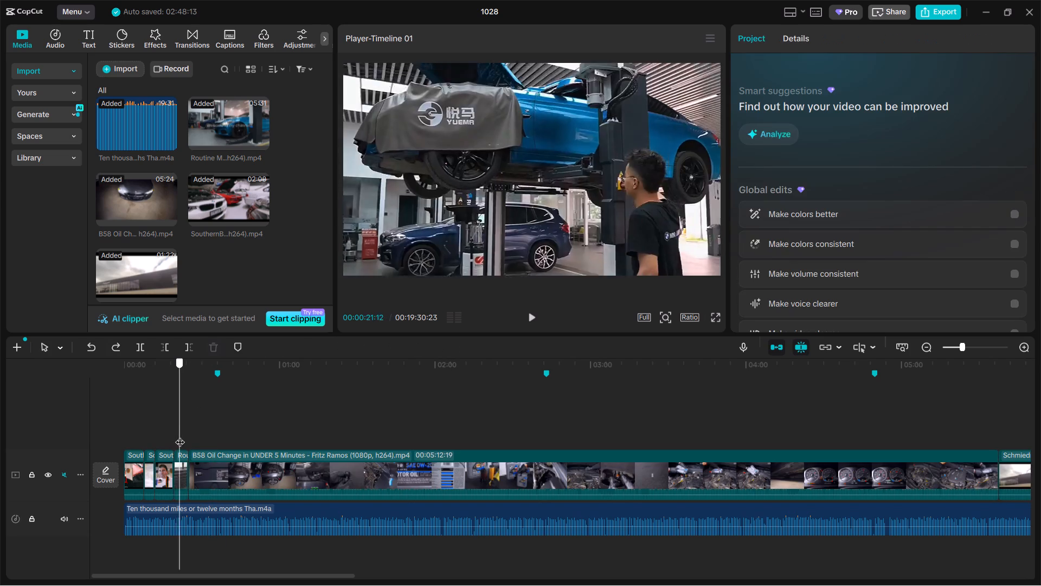
pyautogui.moveTo(180, 435); pyautogui.dragTo(195, 435)
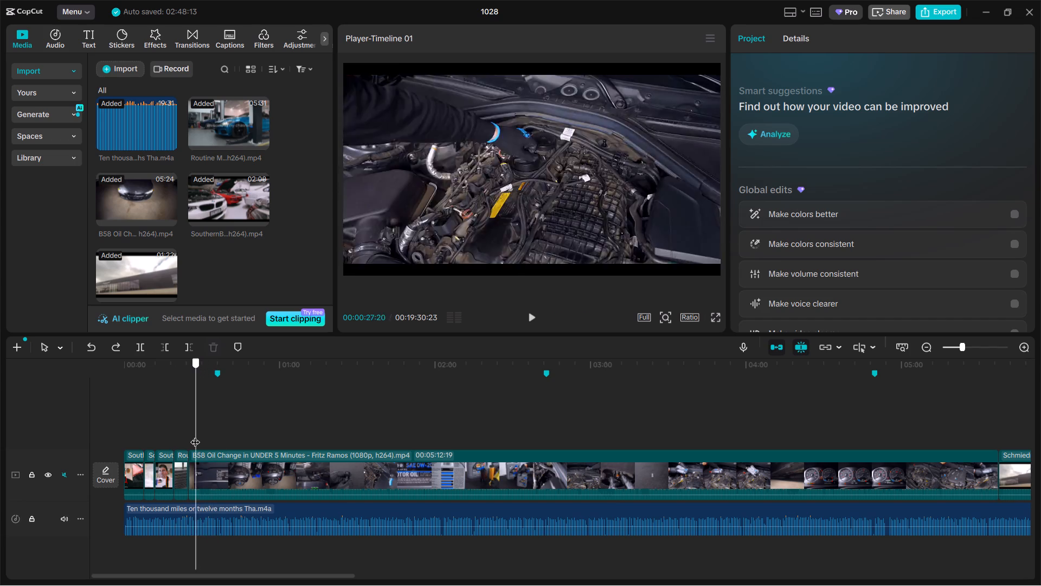
pyautogui.moveTo(195, 435); pyautogui.dragTo(203, 435)
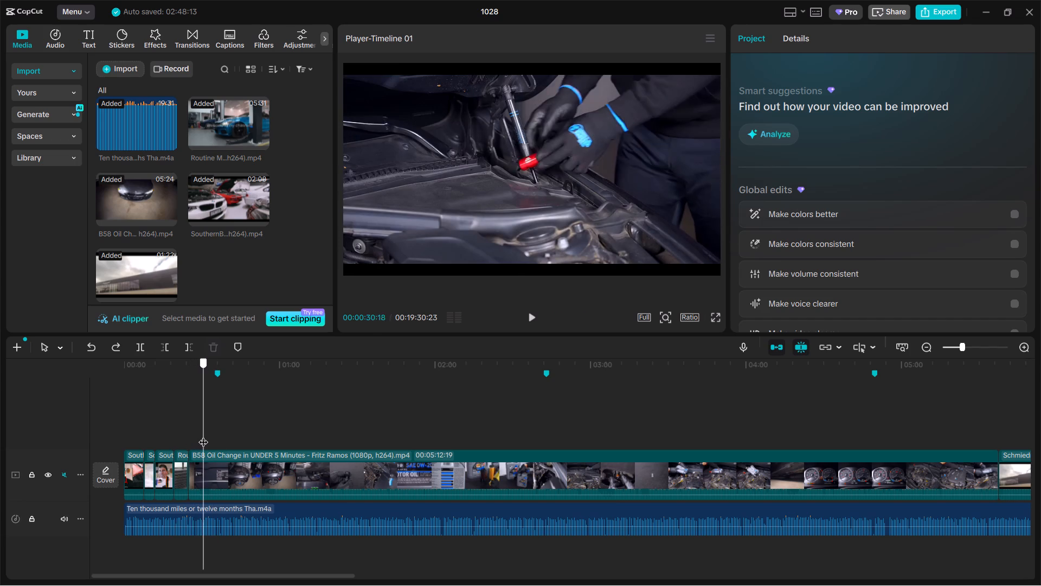
pyautogui.moveTo(203, 435); pyautogui.dragTo(204, 435)
pyautogui.hotkey('ctrl', 'b')
pyautogui.click(250, 464)
pyautogui.press('BackSpace')
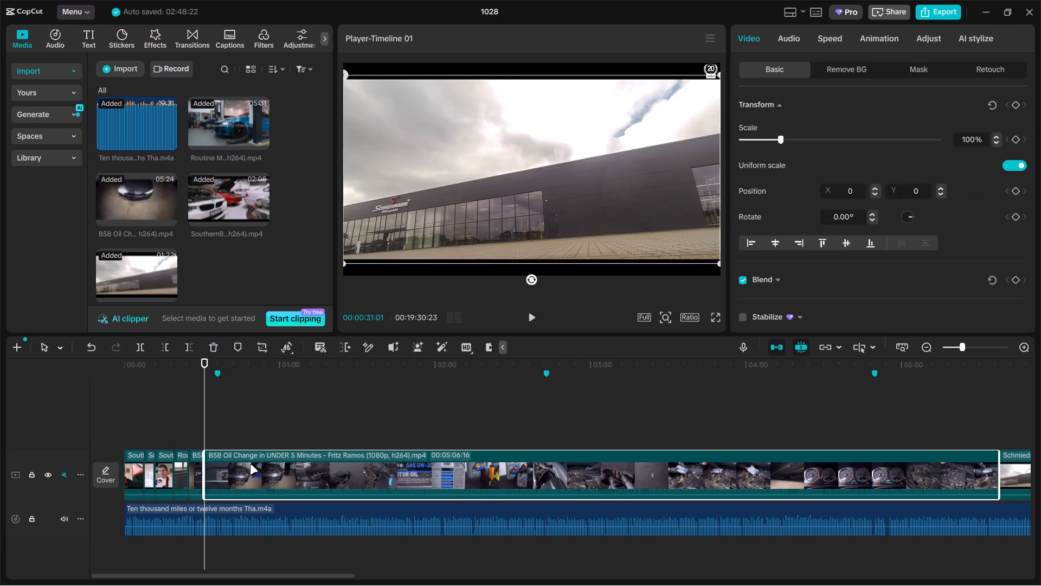
# Split the Schmiedmann BMW Specialist Headquarters clip at 00:00:56:16 and delete the part before the cut.
pyautogui.moveTo(204, 431); pyautogui.dragTo(284, 431)
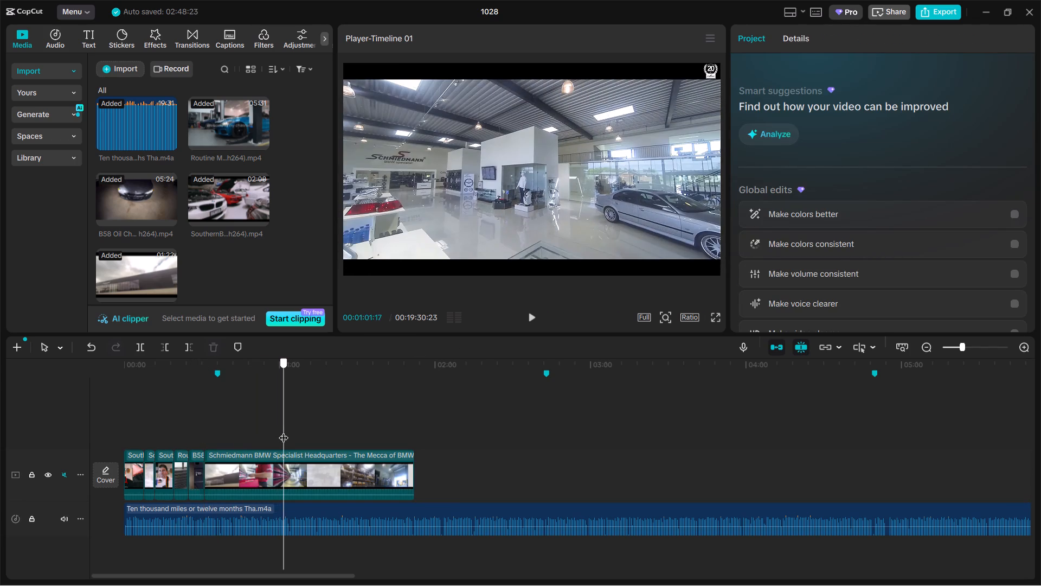
pyautogui.moveTo(284, 431); pyautogui.dragTo(271, 433)
pyautogui.click(279, 469)
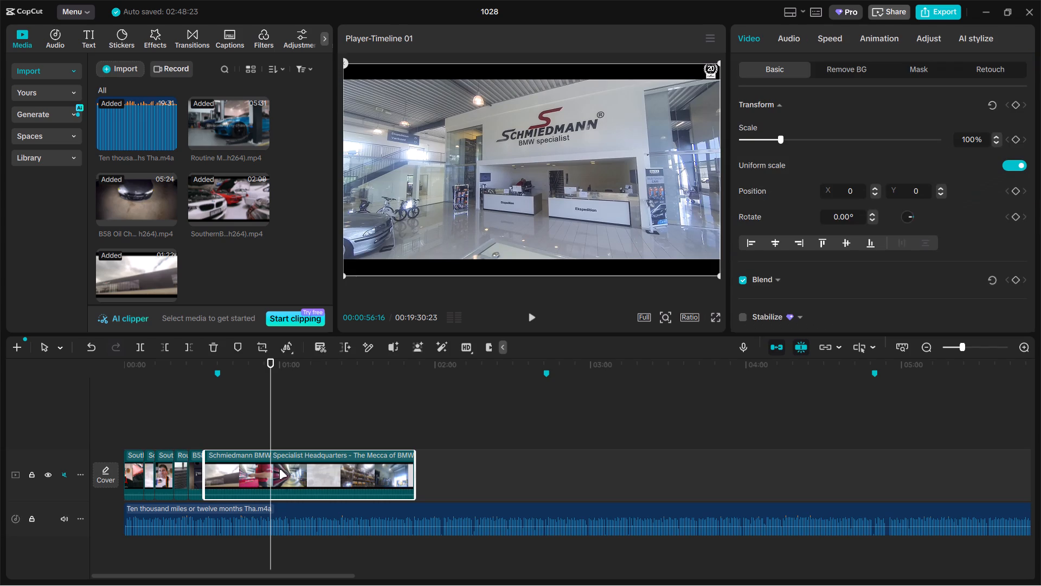
pyautogui.hotkey('ctrl', 'b')
pyautogui.click(264, 466)
pyautogui.press('BackSpace')
# Split the Schmiedmann clip at the first marker, 00:00:36:04, and delete the rest of it after the cut.
pyautogui.doubleClick(221, 440)
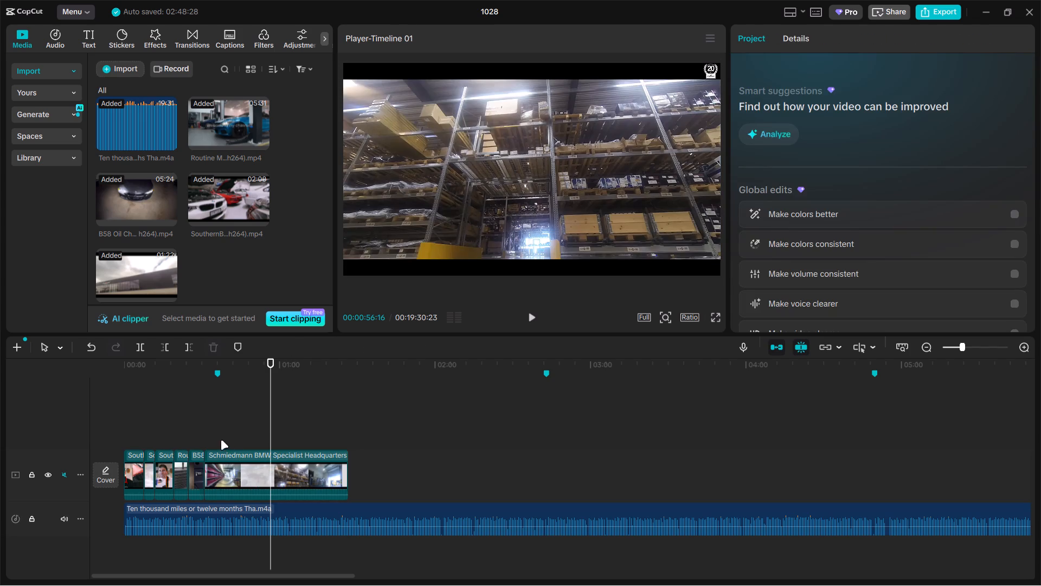
pyautogui.click(232, 462)
pyautogui.hotkey('ctrl', 'b')
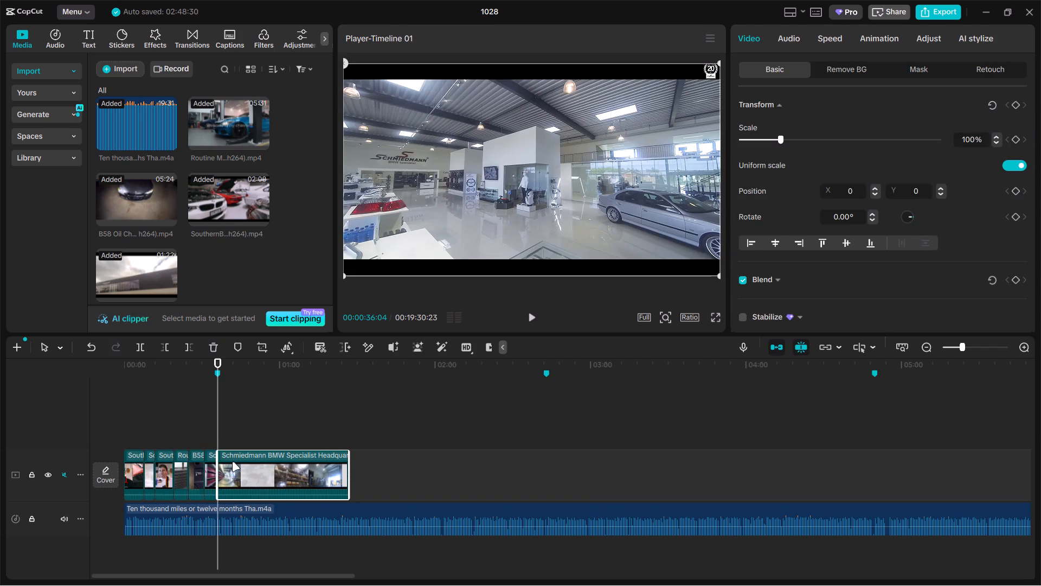
pyautogui.press('BackSpace')
# Scale the short Schmiedmann clip up to about 123% so its black bars fall outside the frame.
pyautogui.click(137, 429)
pyautogui.moveTo(137, 429); pyautogui.dragTo(120, 432)
pyautogui.keyDown('ctrl'); pyautogui.scroll(7, 133, 432); pyautogui.keyUp('ctrl')
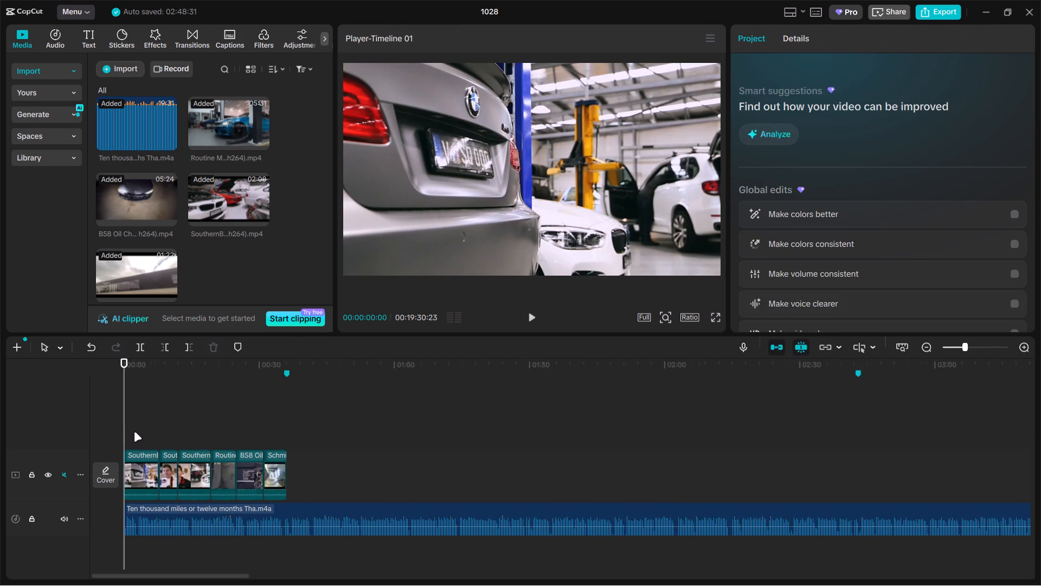
pyautogui.keyDown('ctrl'); pyautogui.scroll(3, 134, 432); pyautogui.keyUp('ctrl')
pyautogui.moveTo(125, 428); pyautogui.dragTo(183, 428)
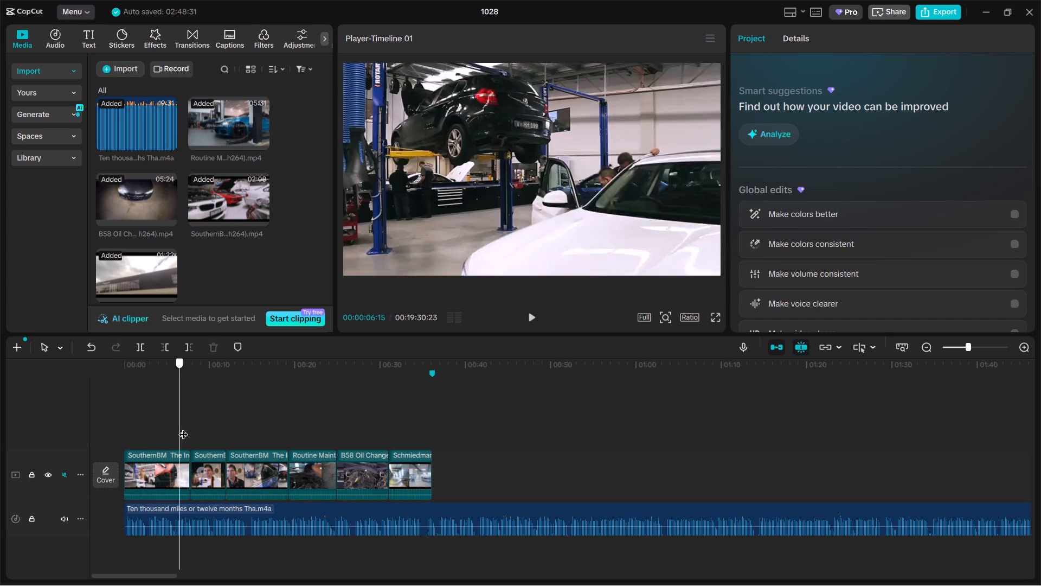
pyautogui.moveTo(183, 428); pyautogui.dragTo(216, 427)
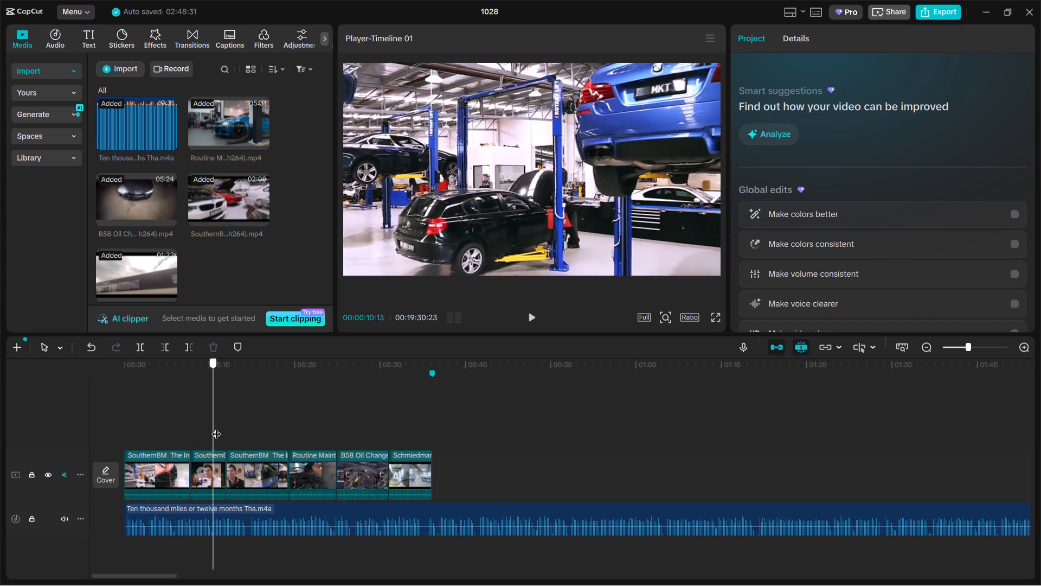
pyautogui.moveTo(216, 427); pyautogui.dragTo(415, 435)
pyautogui.click(417, 464)
pyautogui.moveTo(781, 139); pyautogui.dragTo(792, 137)
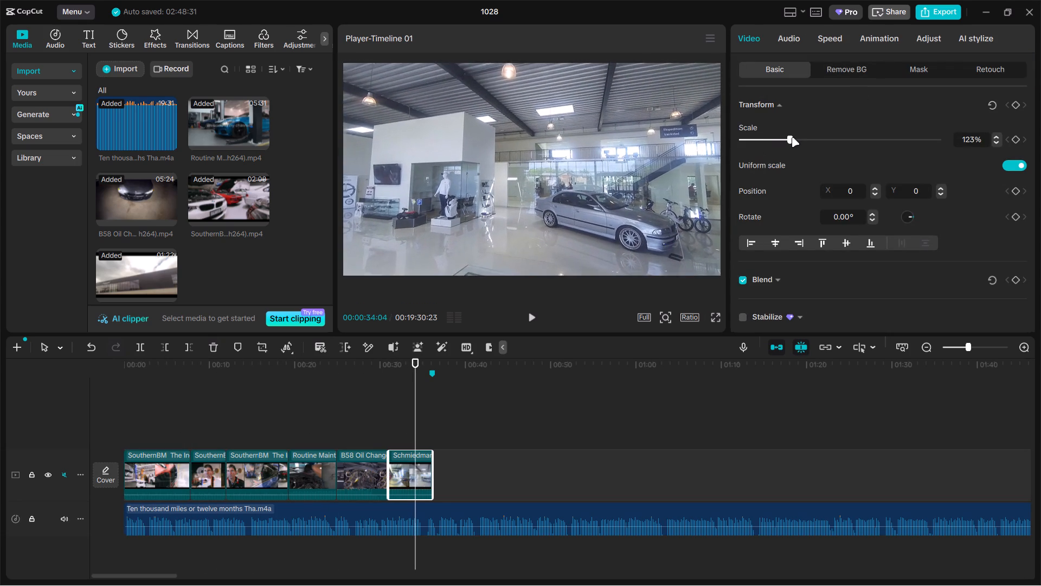
pyautogui.moveTo(792, 137); pyautogui.dragTo(792, 137)
# Review the opening section from the start and listen to the voiceover just past the first marker.
pyautogui.click(179, 410)
pyautogui.moveTo(179, 410); pyautogui.dragTo(100, 421)
pyautogui.press('space')
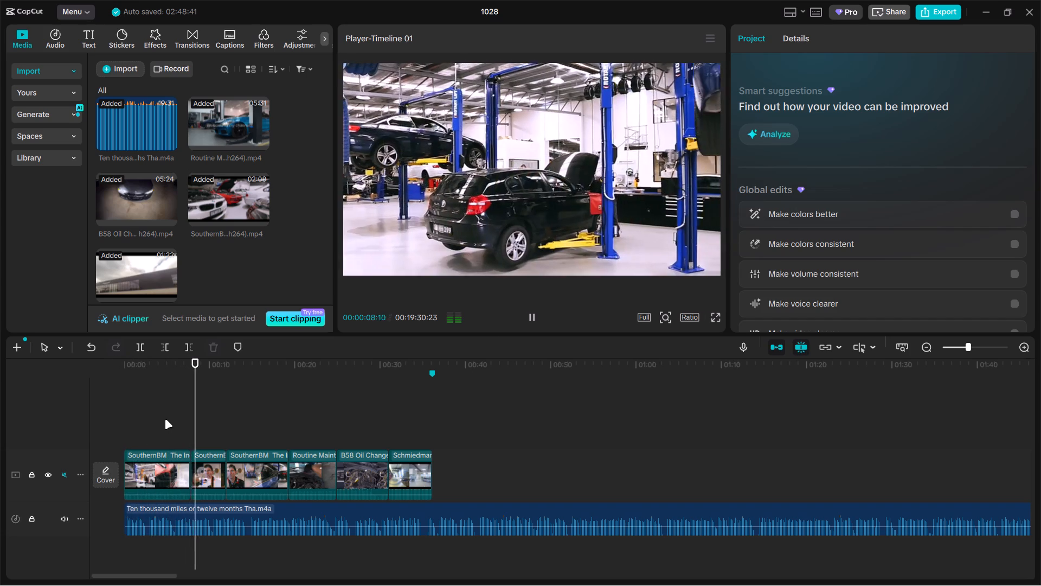
pyautogui.moveTo(203, 419); pyautogui.dragTo(322, 423)
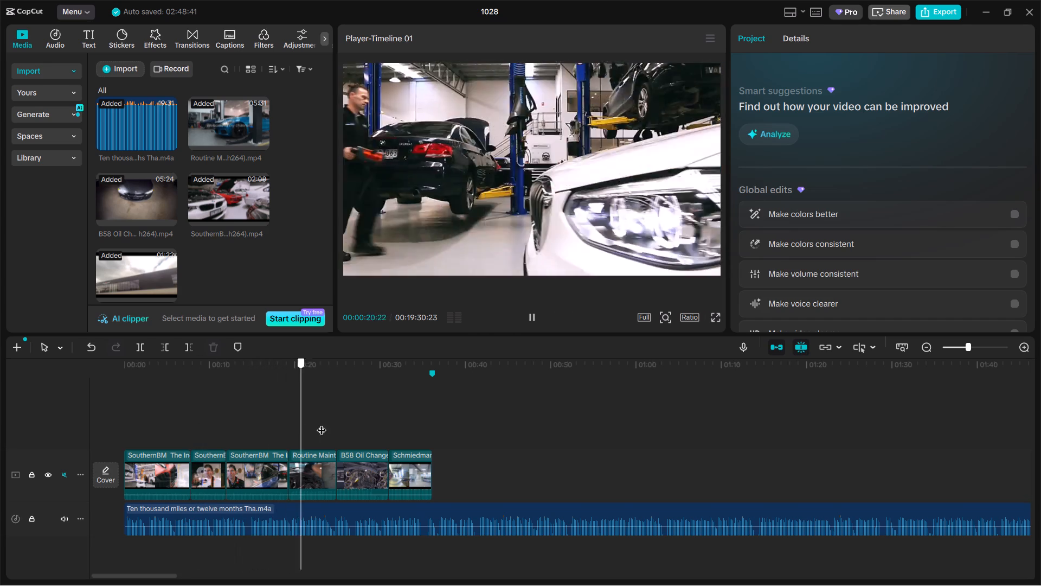
pyautogui.moveTo(322, 423); pyautogui.dragTo(431, 423)
pyautogui.press('space')
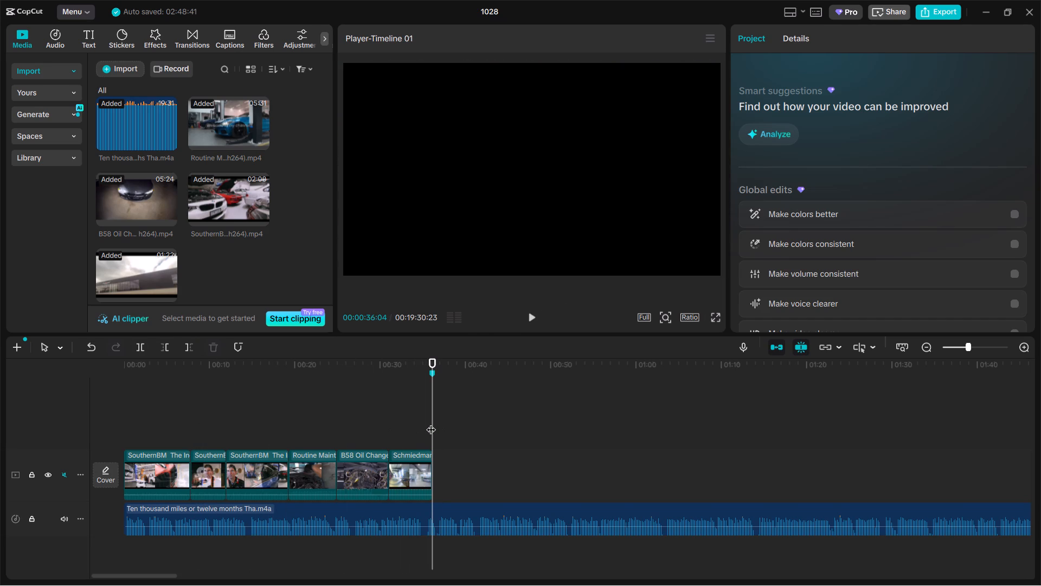
pyautogui.press('space')
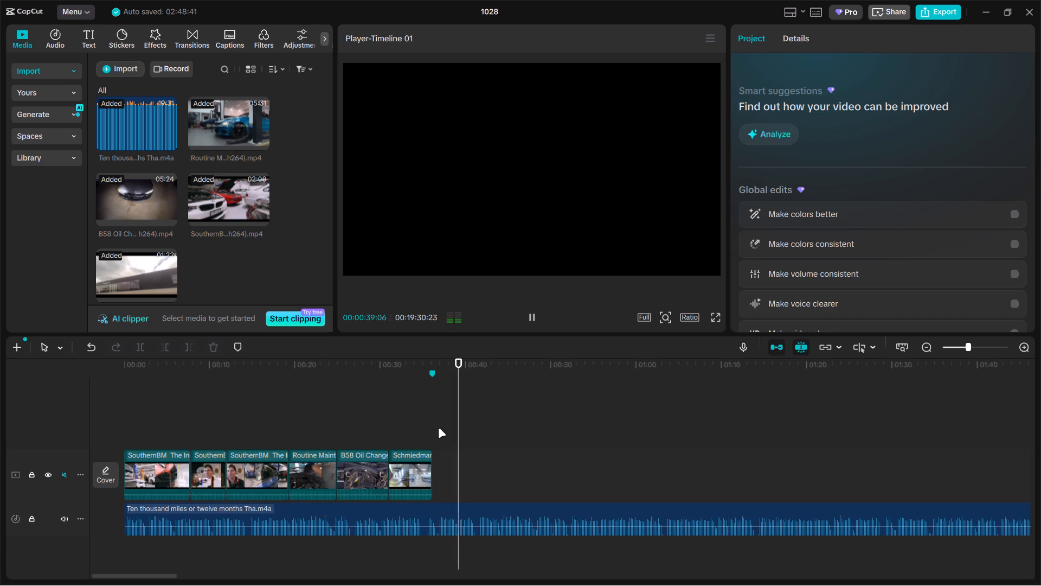
pyautogui.press('space')
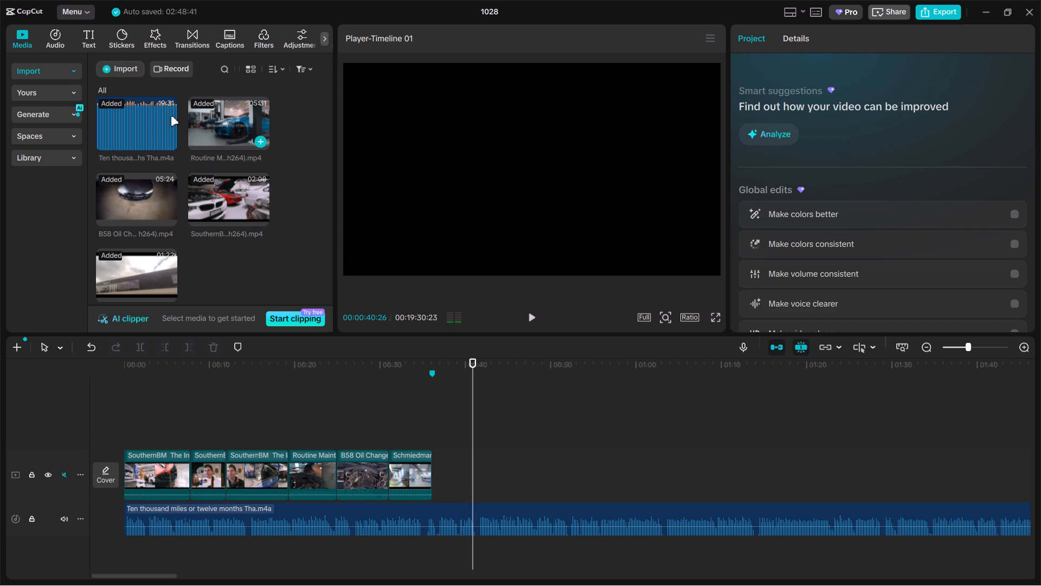
# Import all the clips from the 09 subfolder of the EDIT folder into the project media.
pyautogui.click(127, 74)
pyautogui.click(165, 91)
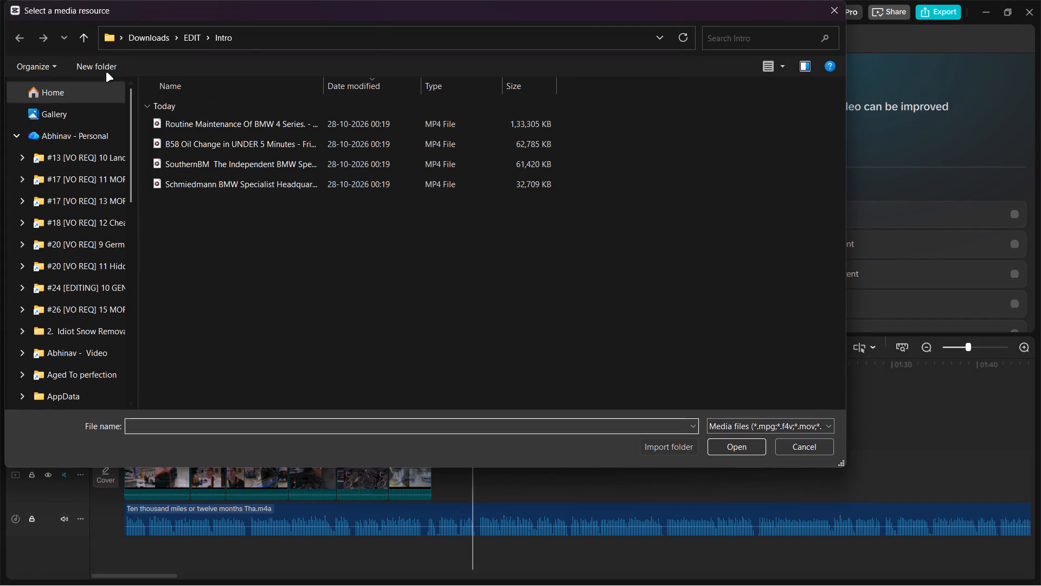
pyautogui.click(79, 45)
pyautogui.doubleClick(190, 235)
pyautogui.doubleClick(194, 243)
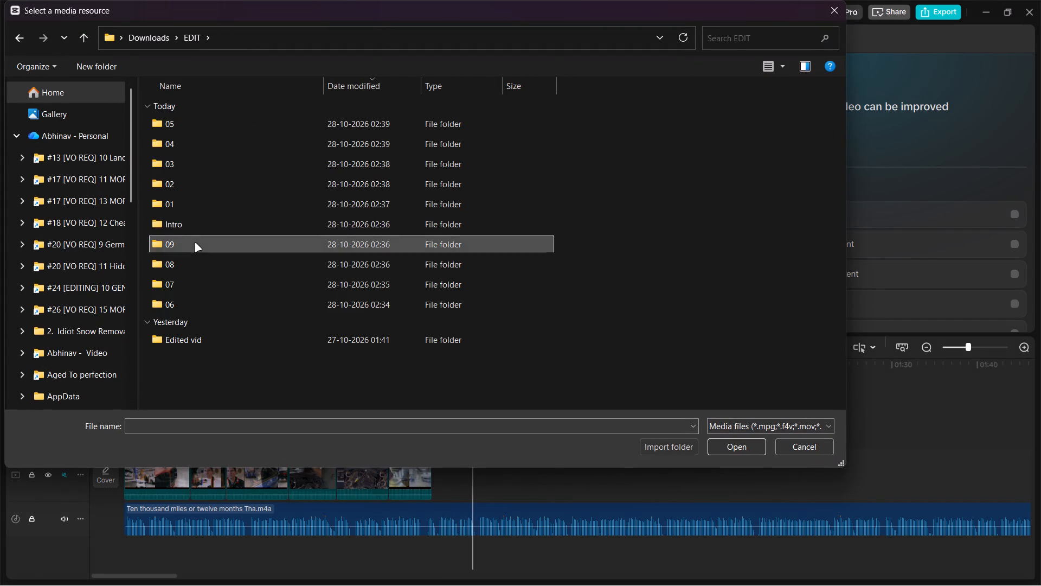
pyautogui.hotkey('ctrl', 'a')
pyautogui.press('Return')
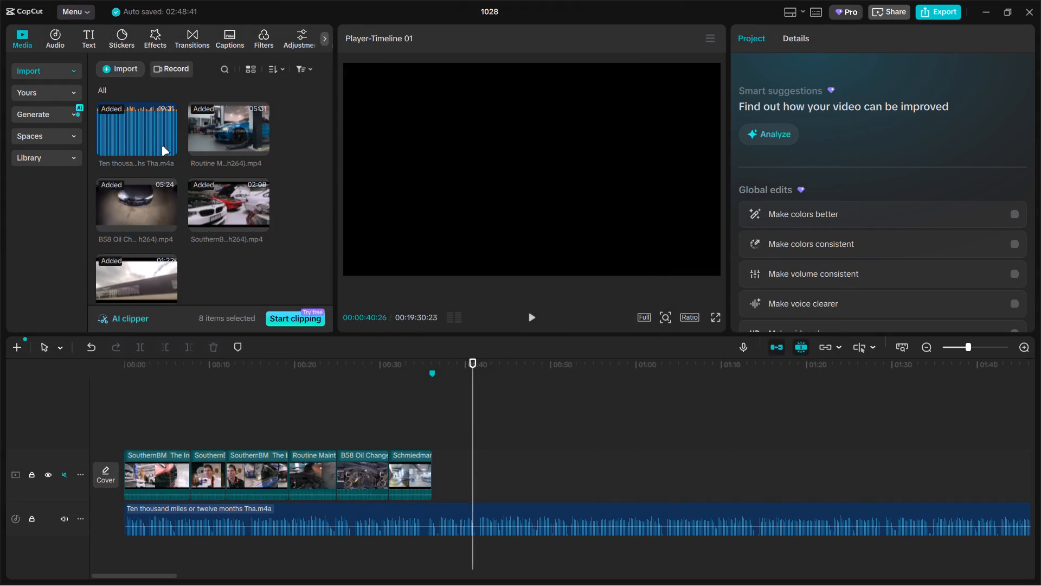
# Add the eight newly imported clips to the main video track directly after the Schmiedmann clip.
pyautogui.moveTo(216, 129); pyautogui.dragTo(479, 477)
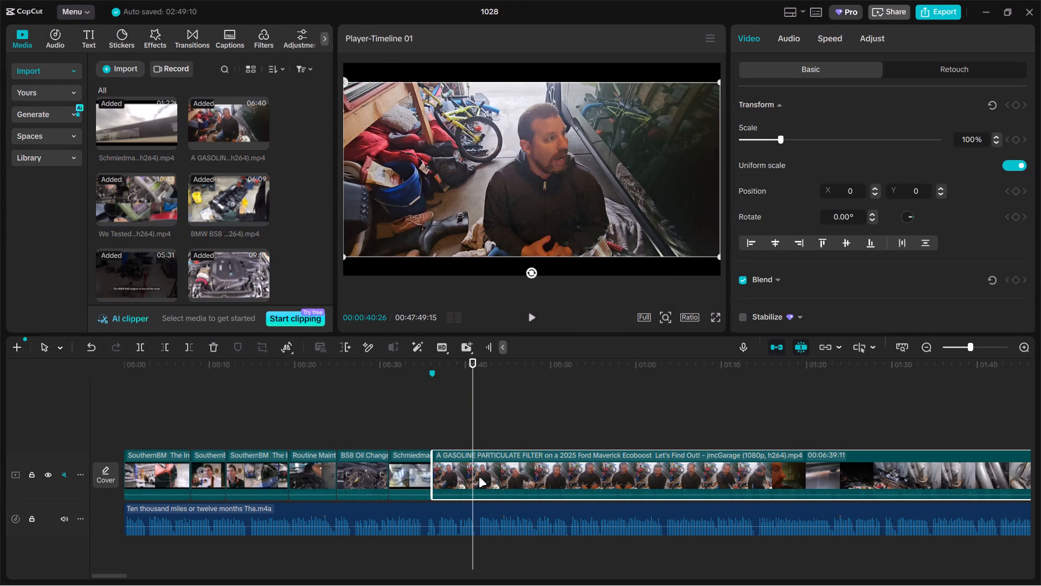
# Move the six clips from BMW B58 Petrol through Why Choose ahead of the We Tested 0W-20 clip.
pyautogui.keyDown('ctrl'); pyautogui.scroll(-5, 480, 479); pyautogui.keyUp('ctrl')
pyautogui.click(587, 442)
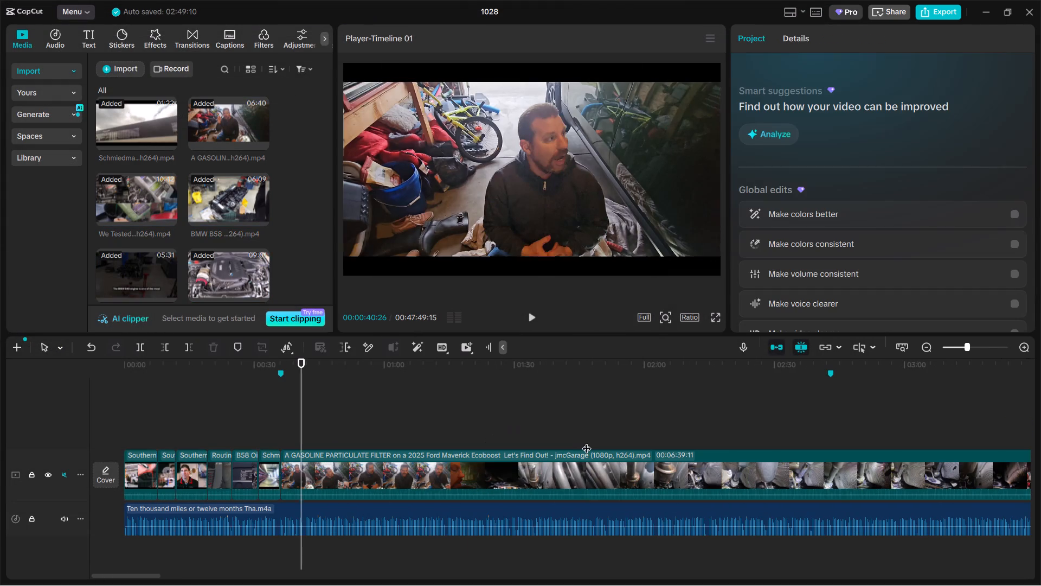
pyautogui.moveTo(589, 442); pyautogui.dragTo(785, 432)
pyautogui.keyDown('ctrl'); pyautogui.scroll(-11, 777, 432); pyautogui.keyUp('ctrl')
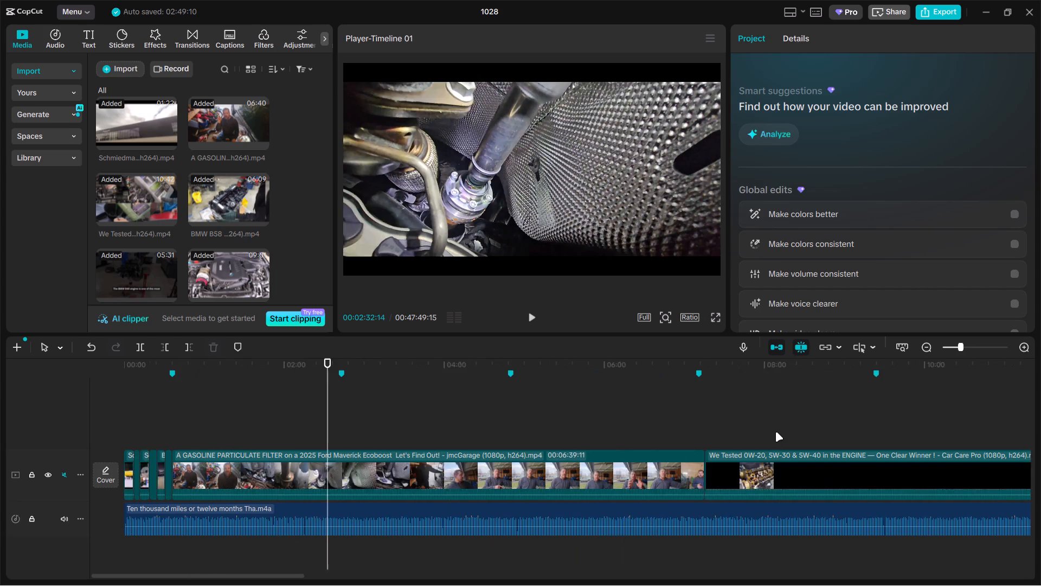
pyautogui.keyDown('ctrl'); pyautogui.scroll(-20, 775, 432); pyautogui.keyUp('ctrl')
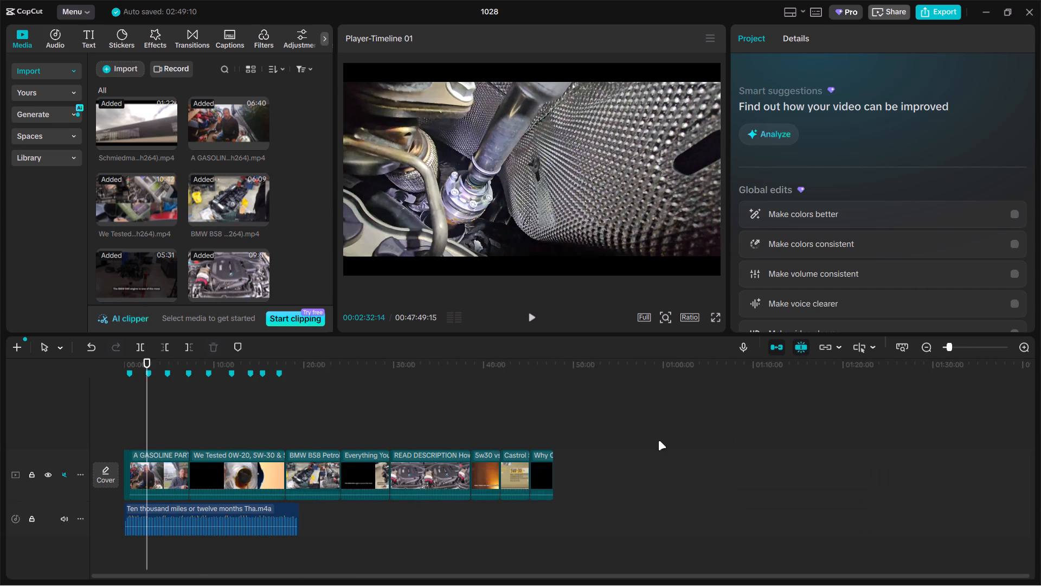
pyautogui.moveTo(320, 424); pyautogui.dragTo(550, 501)
pyautogui.moveTo(313, 468); pyautogui.dragTo(196, 474)
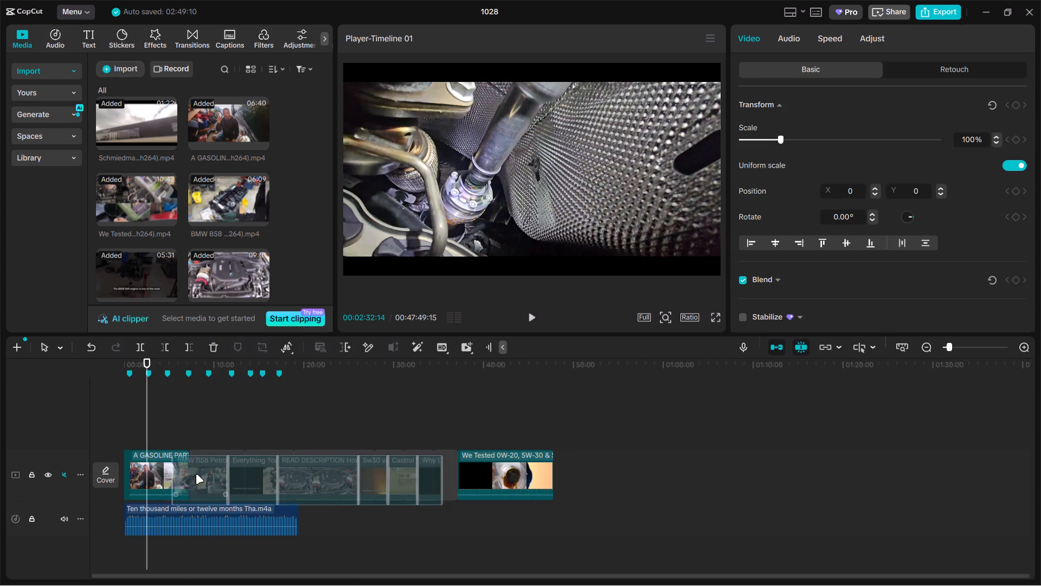
pyautogui.moveTo(196, 474); pyautogui.dragTo(174, 475)
# Move the A Gasoline Particulate Filter clip to the end of the video track.
pyautogui.click(158, 464)
pyautogui.moveTo(158, 464); pyautogui.dragTo(528, 469)
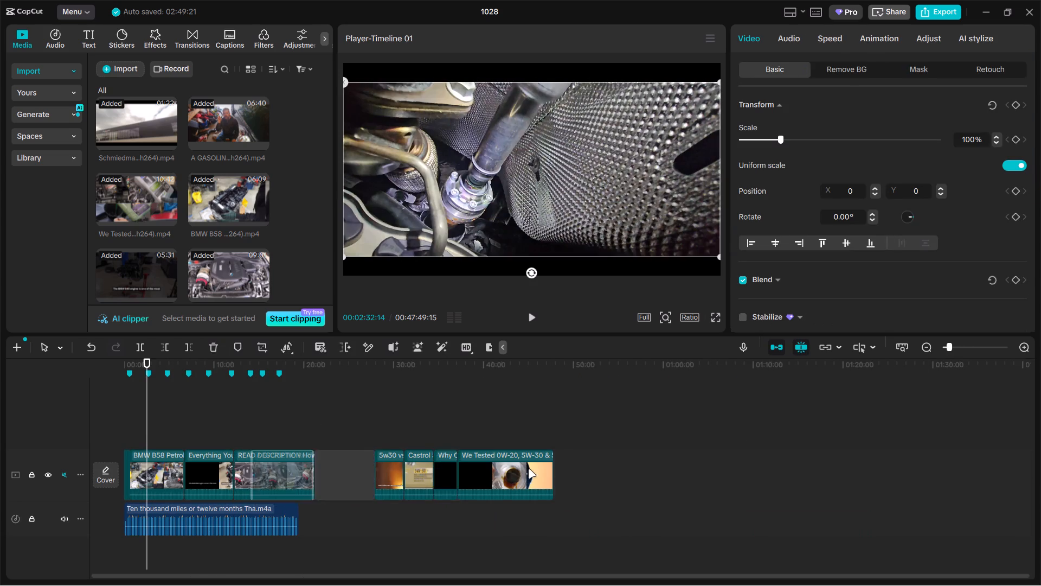
pyautogui.moveTo(528, 469); pyautogui.dragTo(560, 470)
# Split the BMW B58 Petrol vs B57 Diesel clip at 00:02:38:05 and delete the part before the cut.
pyautogui.click(139, 431)
pyautogui.keyDown('ctrl'); pyautogui.scroll(6, 139, 431); pyautogui.keyUp('ctrl')
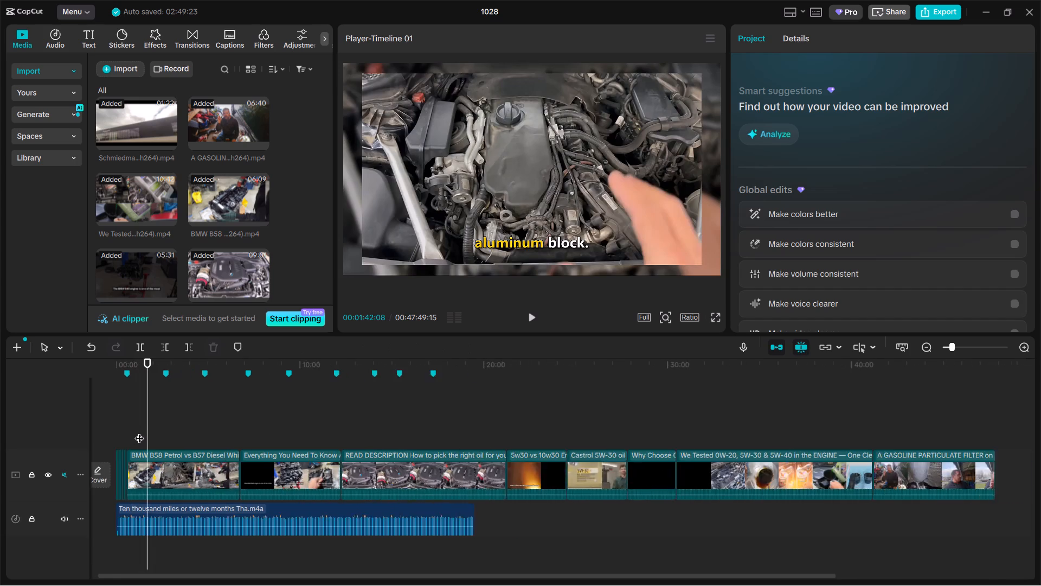
pyautogui.keyDown('ctrl'); pyautogui.scroll(9, 139, 431); pyautogui.keyUp('ctrl')
pyautogui.moveTo(141, 430); pyautogui.dragTo(84, 426)
pyautogui.click(203, 421)
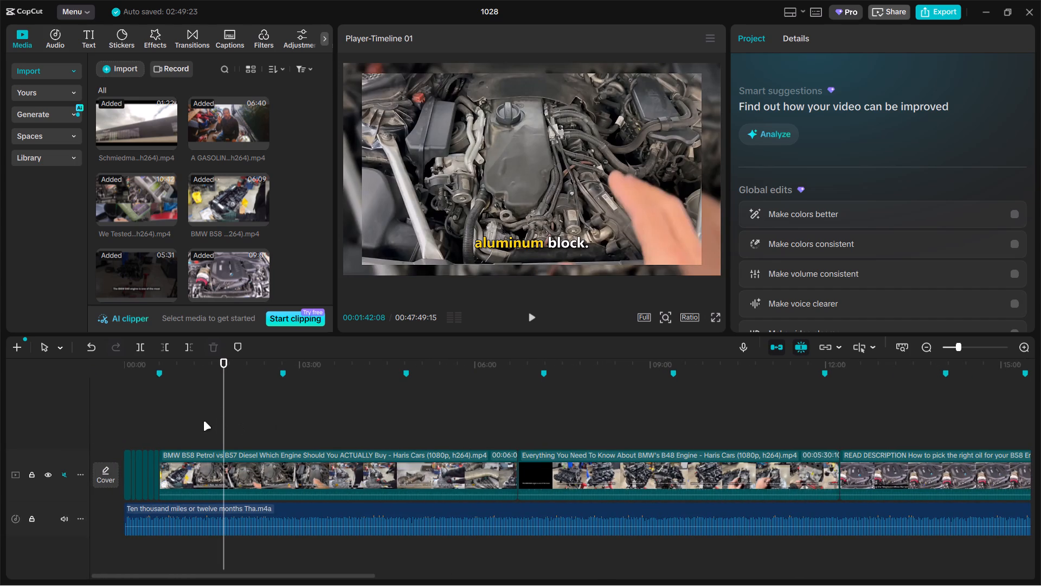
pyautogui.moveTo(203, 421); pyautogui.dragTo(340, 426)
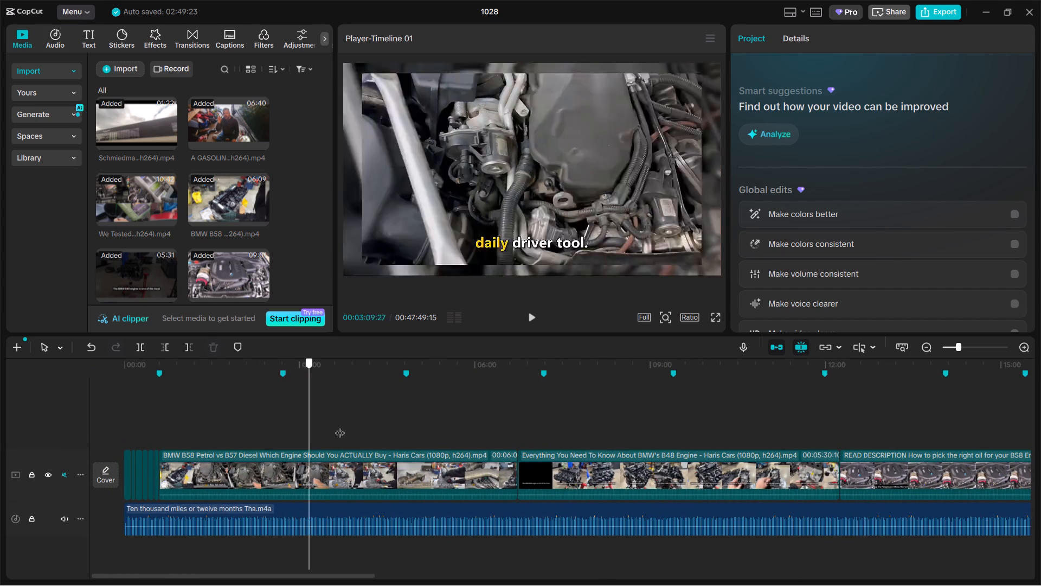
pyautogui.moveTo(340, 426); pyautogui.dragTo(330, 424)
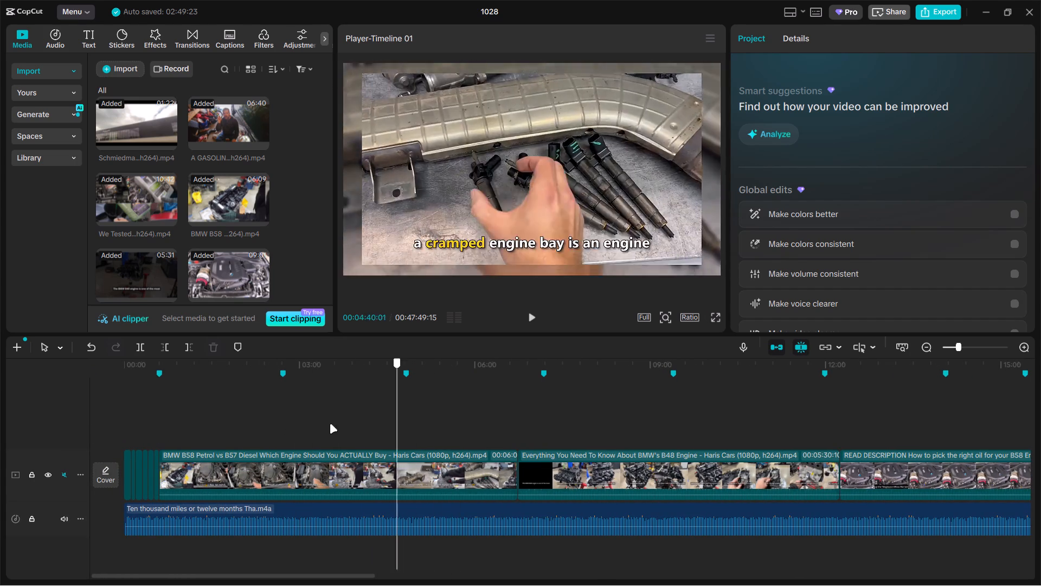
pyautogui.moveTo(330, 424); pyautogui.dragTo(272, 423)
pyautogui.click(274, 429)
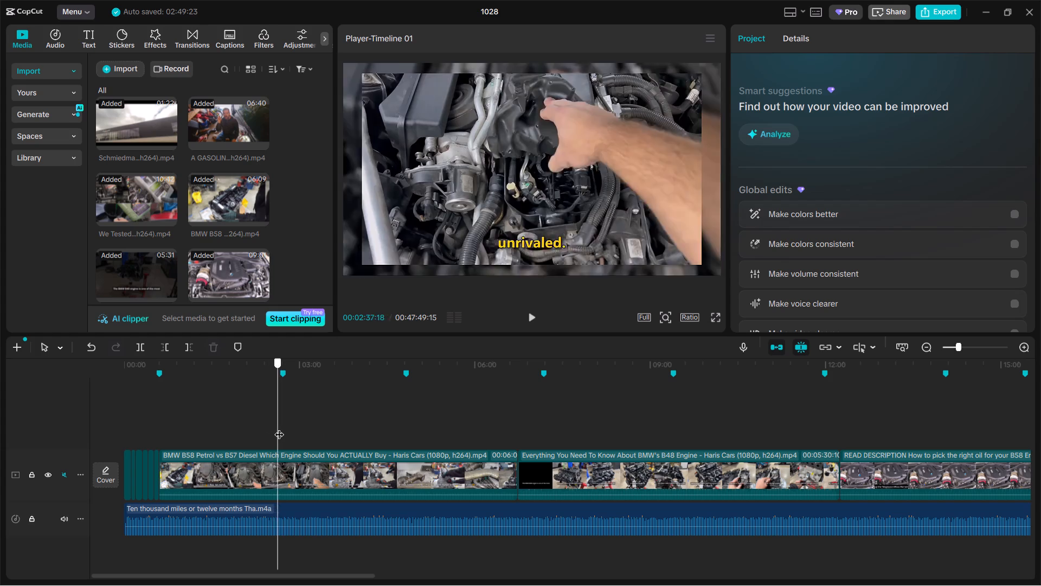
pyautogui.click(294, 469)
pyautogui.hotkey('ctrl', 'b')
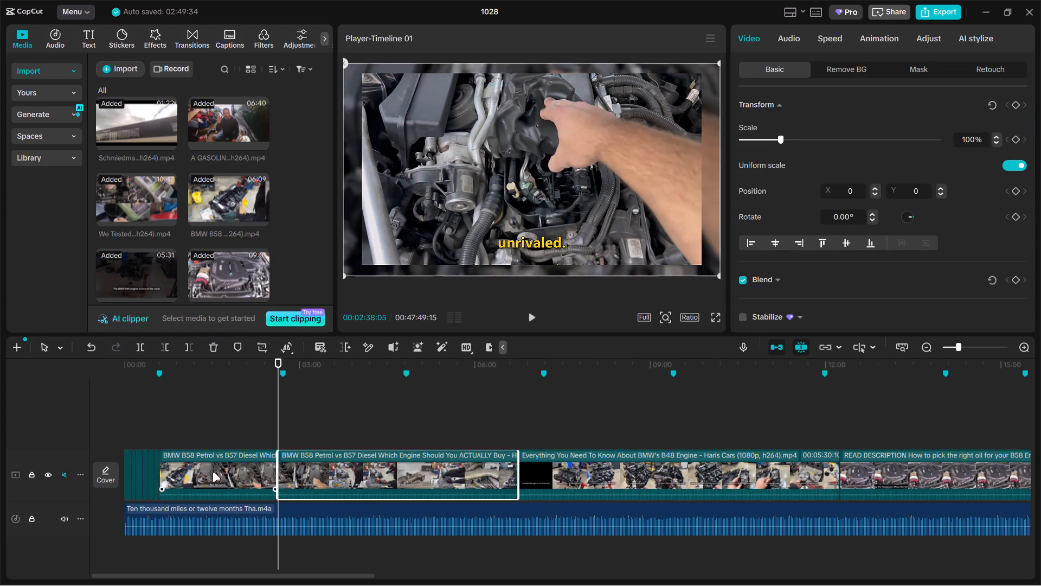
pyautogui.click(213, 472)
pyautogui.press('BackSpace')
# Split the BMW B58 Petrol vs B57 Diesel clip at 00:00:47:11 and delete the rest of it after the cut.
pyautogui.click(158, 430)
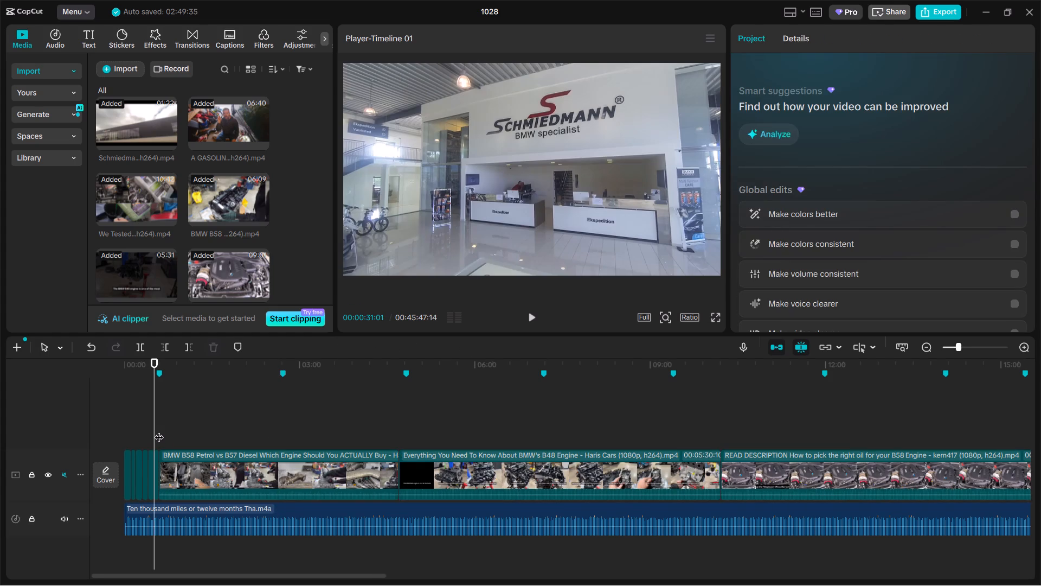
pyautogui.keyDown('ctrl'); pyautogui.scroll(6, 159, 430); pyautogui.keyUp('ctrl')
pyautogui.moveTo(156, 428); pyautogui.dragTo(163, 426)
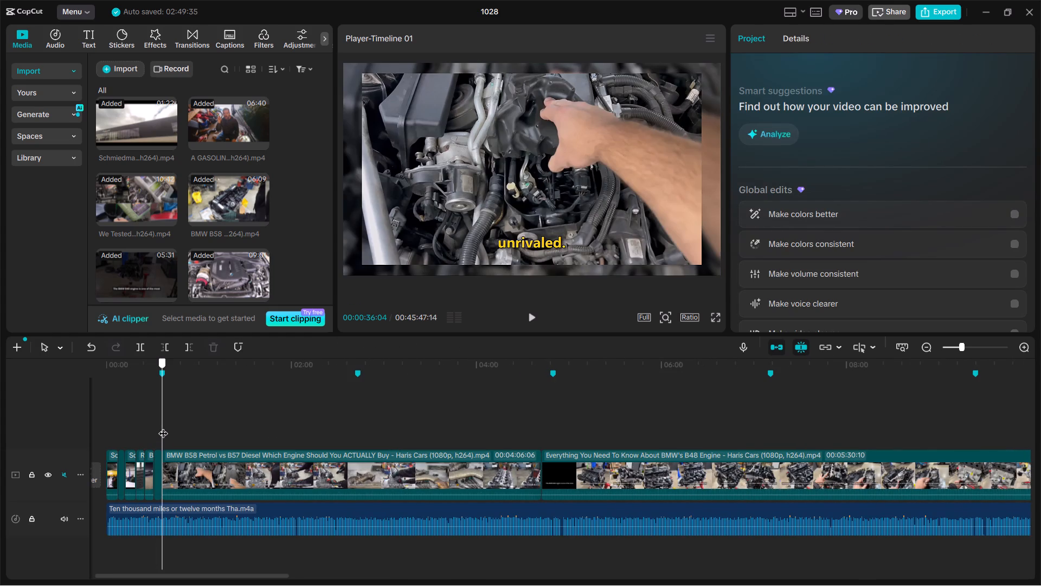
pyautogui.moveTo(163, 426); pyautogui.dragTo(179, 425)
pyautogui.hotkey('ctrl', 'b')
pyautogui.click(225, 477)
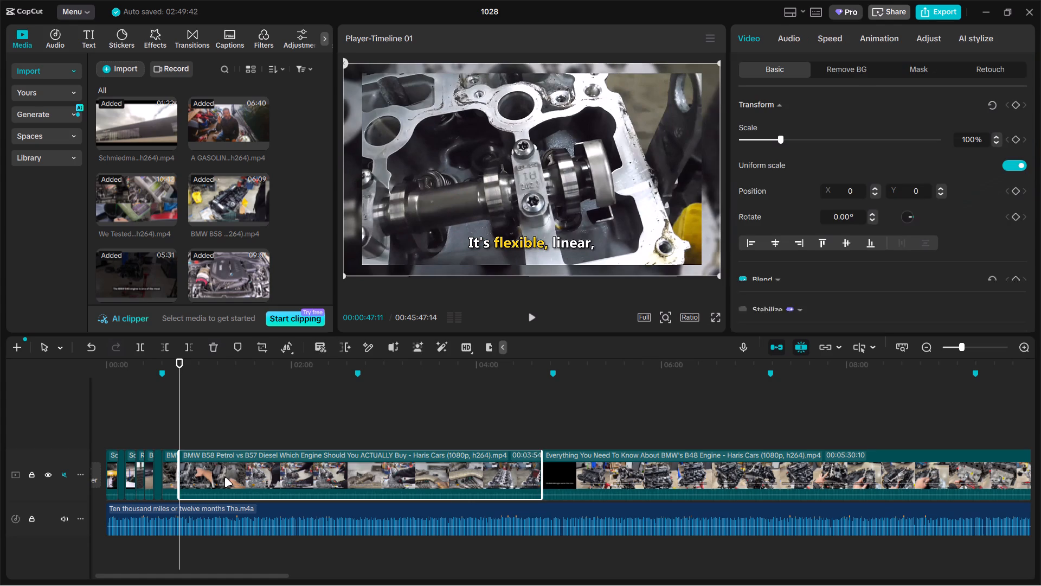
pyautogui.press('BackSpace')
# Scale the short B58 Petrol clip to 137% and shift it downward to push its captions out of frame.
pyautogui.click(169, 435)
pyautogui.click(547, 180)
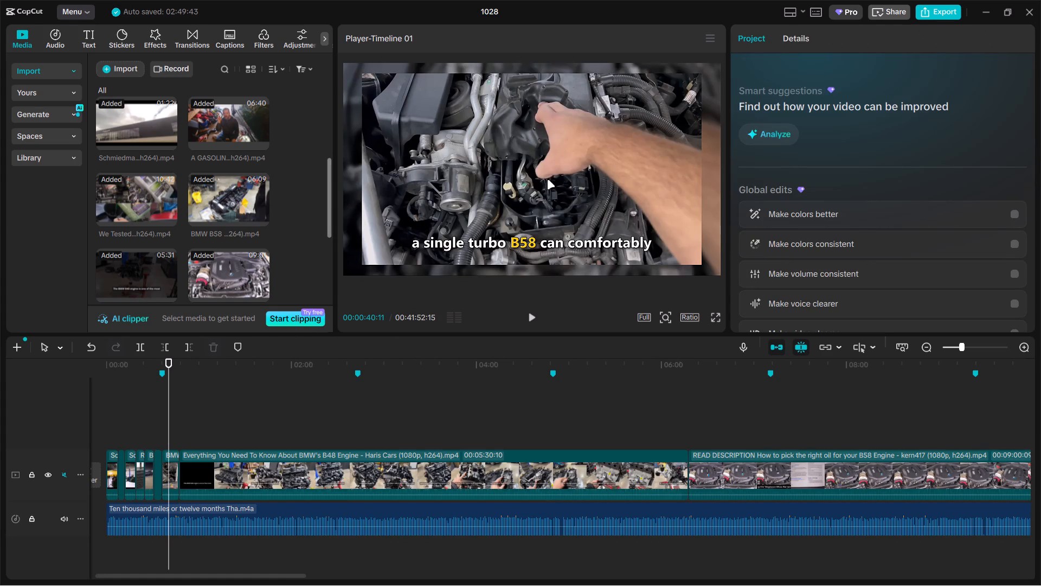
pyautogui.moveTo(783, 134); pyautogui.dragTo(795, 132)
pyautogui.moveTo(579, 160); pyautogui.dragTo(578, 168)
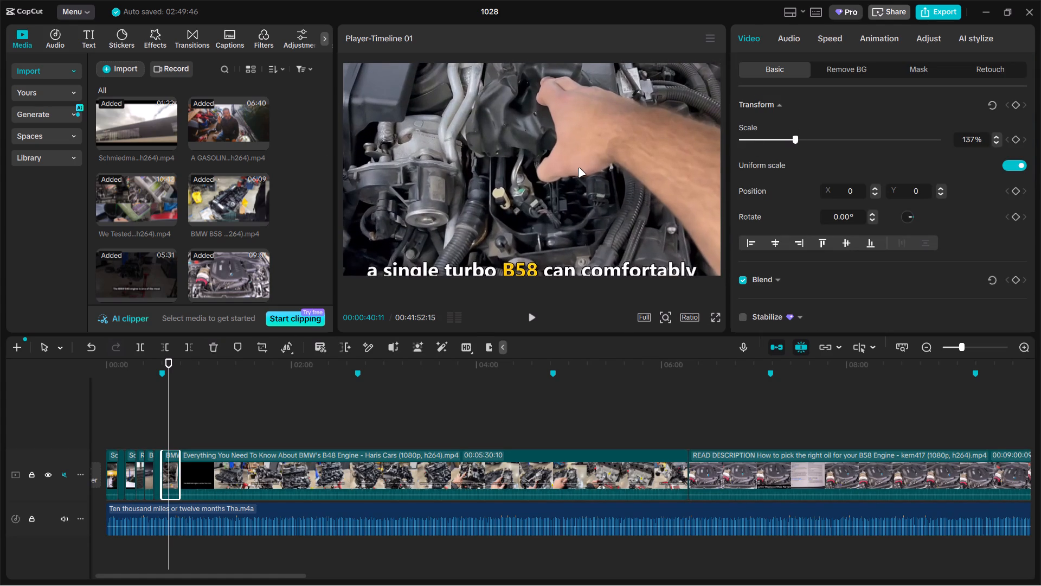
pyautogui.moveTo(578, 168); pyautogui.dragTo(577, 183)
# Split the Everything You Need To Know About BMW's B48 Engine clip at 00:03:17:07 and delete the part before the cut.
pyautogui.click(221, 441)
pyautogui.moveTo(221, 441); pyautogui.dragTo(395, 428)
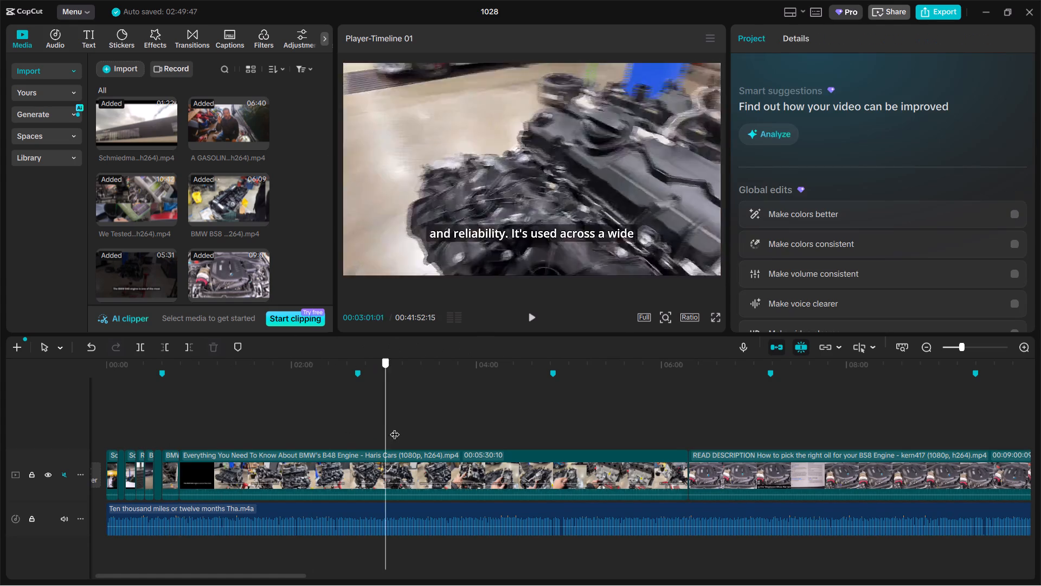
pyautogui.moveTo(395, 428); pyautogui.dragTo(410, 428)
pyautogui.click(422, 486)
pyautogui.hotkey('ctrl', 'b')
pyautogui.click(348, 474)
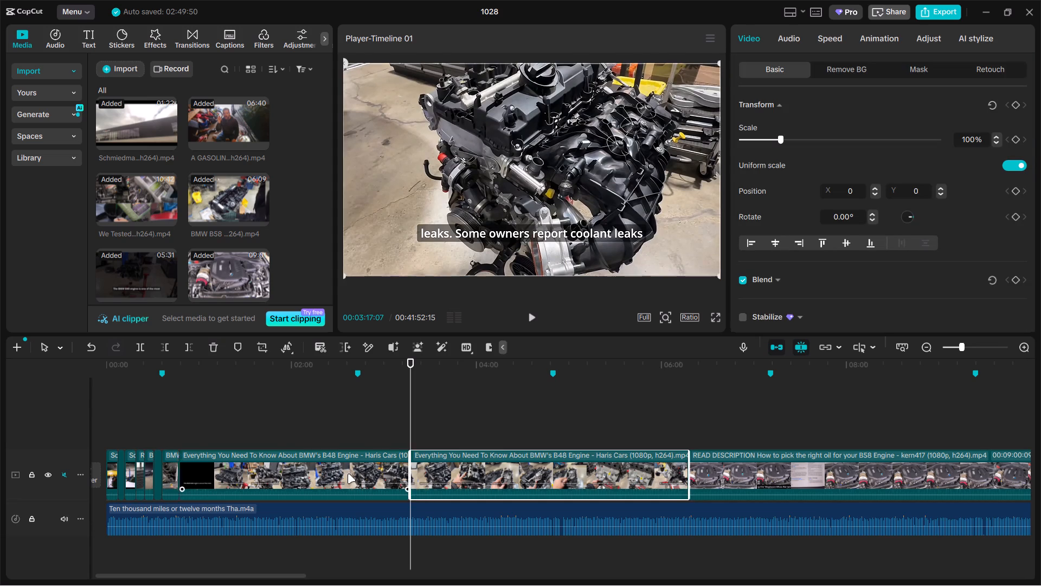
pyautogui.press('BackSpace')
# Split the remaining BMW's B48 Engine clip at about 00:01:00 and delete the rest of it after the cut.
pyautogui.click(194, 428)
pyautogui.moveTo(194, 428); pyautogui.dragTo(198, 428)
pyautogui.click(221, 470)
pyautogui.hotkey('ctrl', 'b')
pyautogui.press('BackSpace')
# Scale the short B48 Engine clip to 177% and reposition it to X -424, Y -486, pushing its captions out of frame.
pyautogui.click(183, 434)
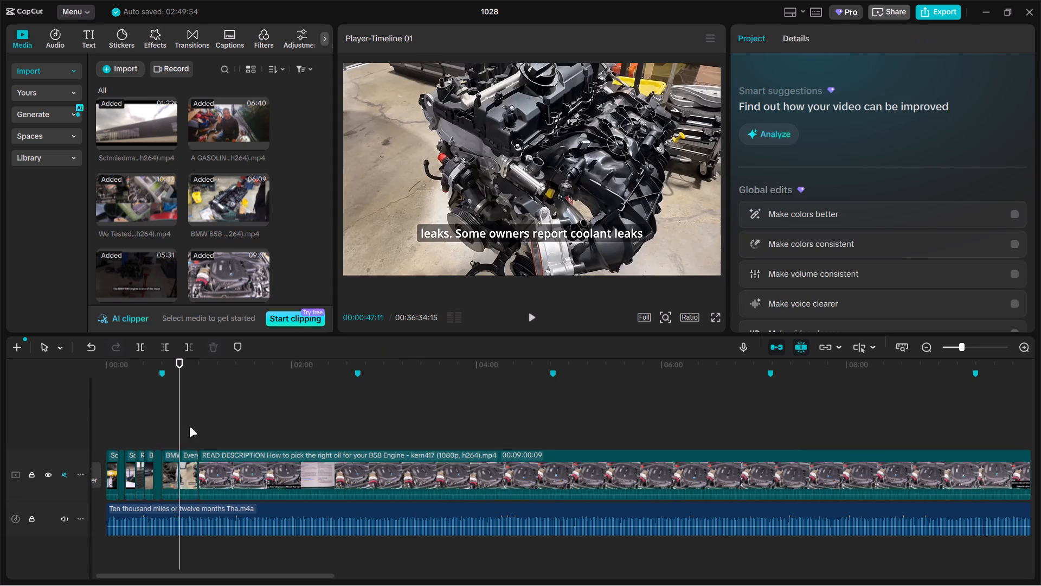
pyautogui.click(191, 429)
pyautogui.click(588, 131)
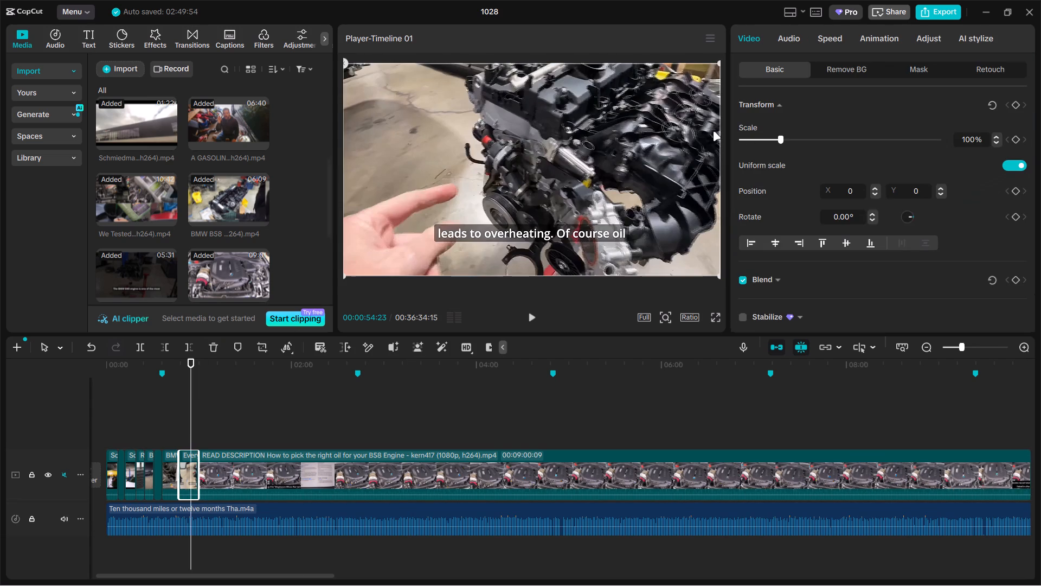
pyautogui.moveTo(781, 138); pyautogui.dragTo(812, 135)
pyautogui.moveTo(609, 152); pyautogui.dragTo(568, 200)
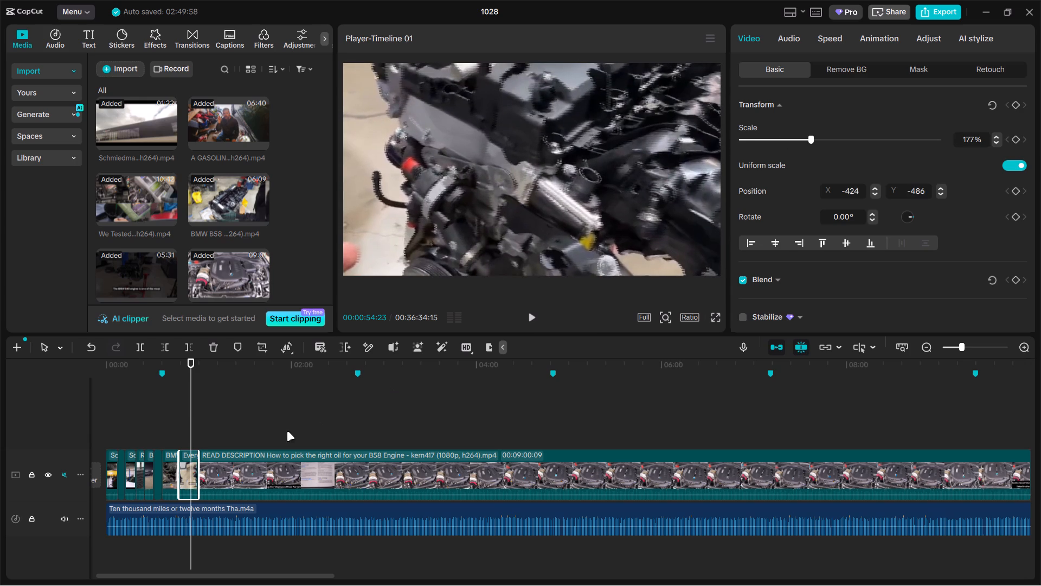
# Split the READ DESCRIPTION How to pick the right oil clip at 00:04:17:22 and delete the part before the cut.
pyautogui.click(287, 431)
pyautogui.moveTo(294, 432); pyautogui.dragTo(474, 413)
pyautogui.click(474, 414)
pyautogui.moveTo(474, 414); pyautogui.dragTo(504, 415)
pyautogui.click(502, 459)
pyautogui.hotkey('ctrl', 'b')
pyautogui.click(391, 462)
pyautogui.press('BackSpace')
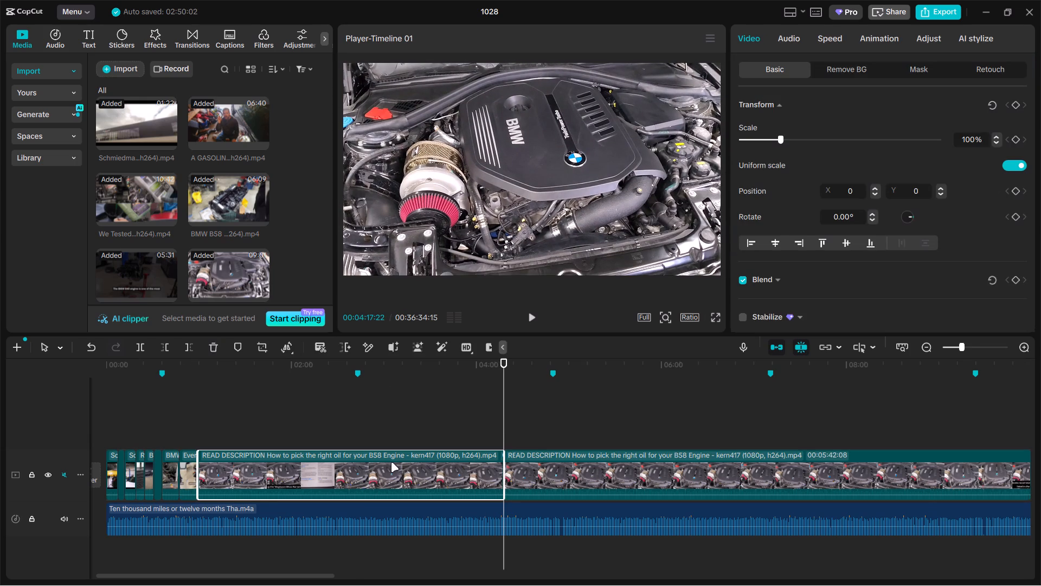
# Split the READ DESCRIPTION oil clip at 00:01:13:02 and delete the rest of it after the cut.
pyautogui.doubleClick(223, 434)
pyautogui.click(250, 462)
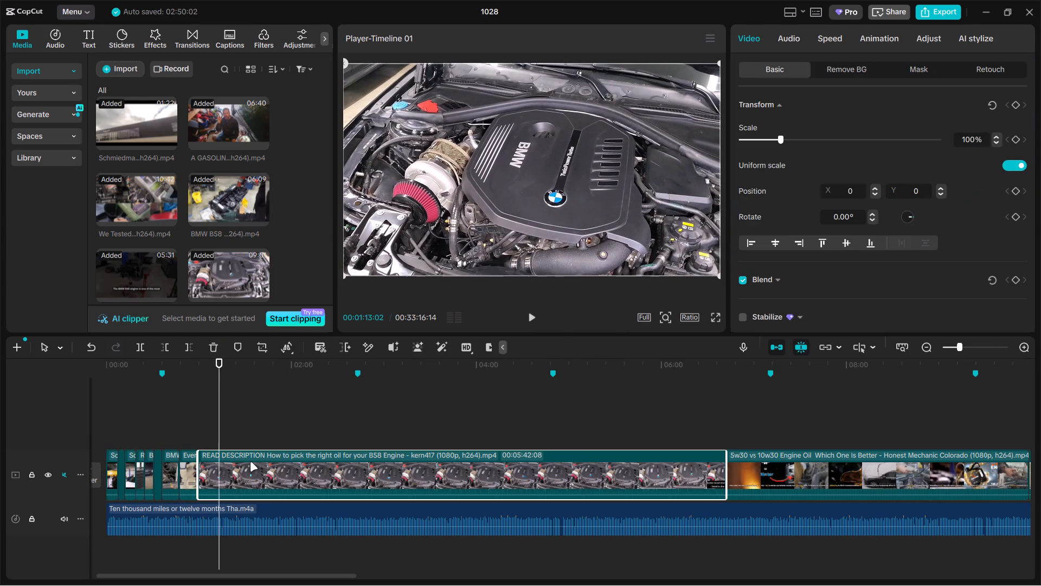
pyautogui.hotkey('ctrl', 'b')
pyautogui.press('BackSpace')
pyautogui.click(211, 432)
pyautogui.click(507, 240)
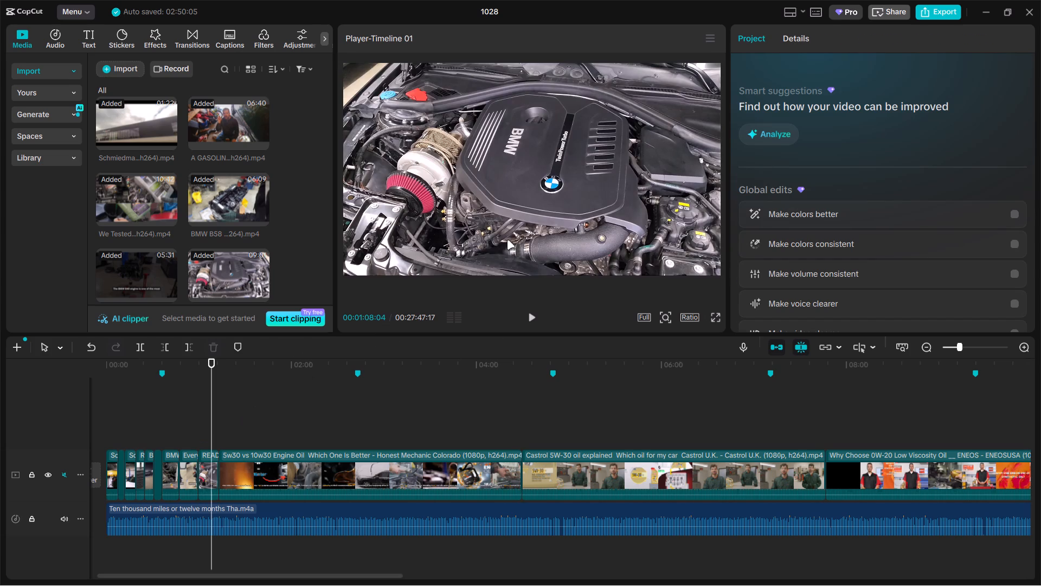
# Split the 5w30 vs 10w30 Engine Oil clip at 00:01:50:00 and delete the part before the cut.
pyautogui.click(243, 429)
pyautogui.moveTo(243, 429); pyautogui.dragTo(336, 425)
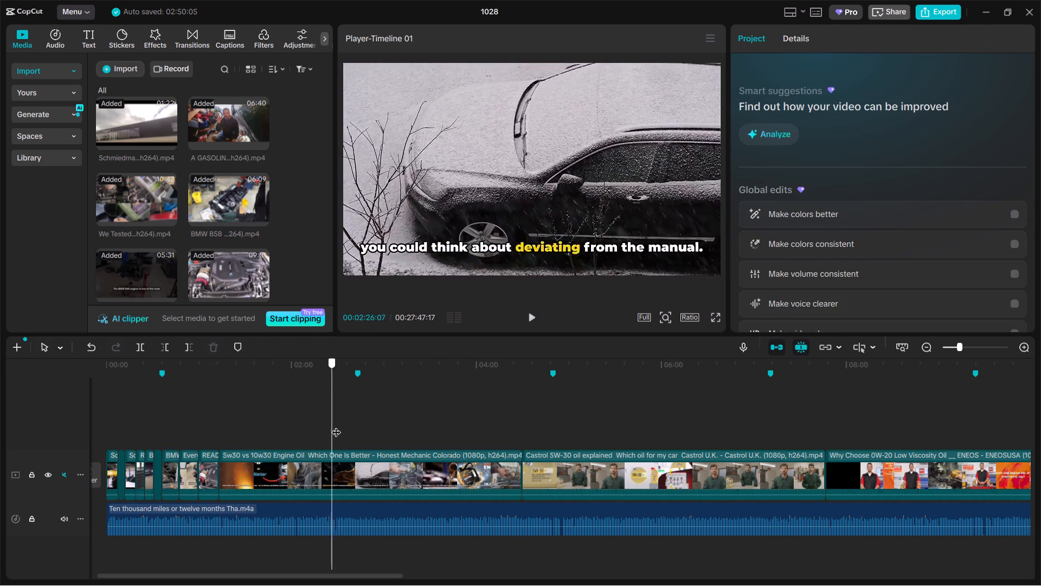
pyautogui.moveTo(336, 425); pyautogui.dragTo(355, 424)
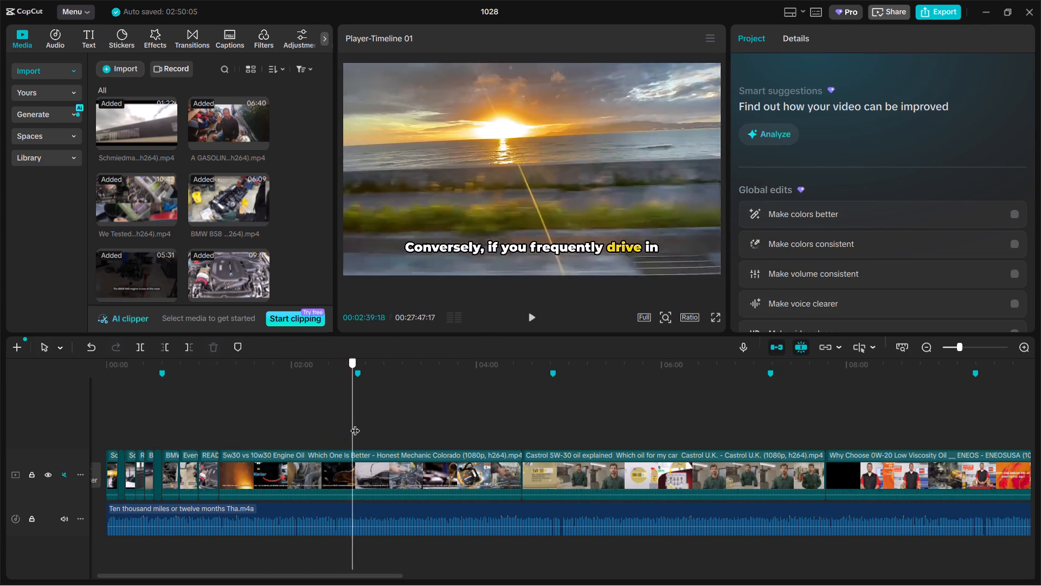
pyautogui.moveTo(355, 424); pyautogui.dragTo(276, 422)
pyautogui.click(297, 470)
pyautogui.hotkey('ctrl', 'b')
pyautogui.click(235, 470)
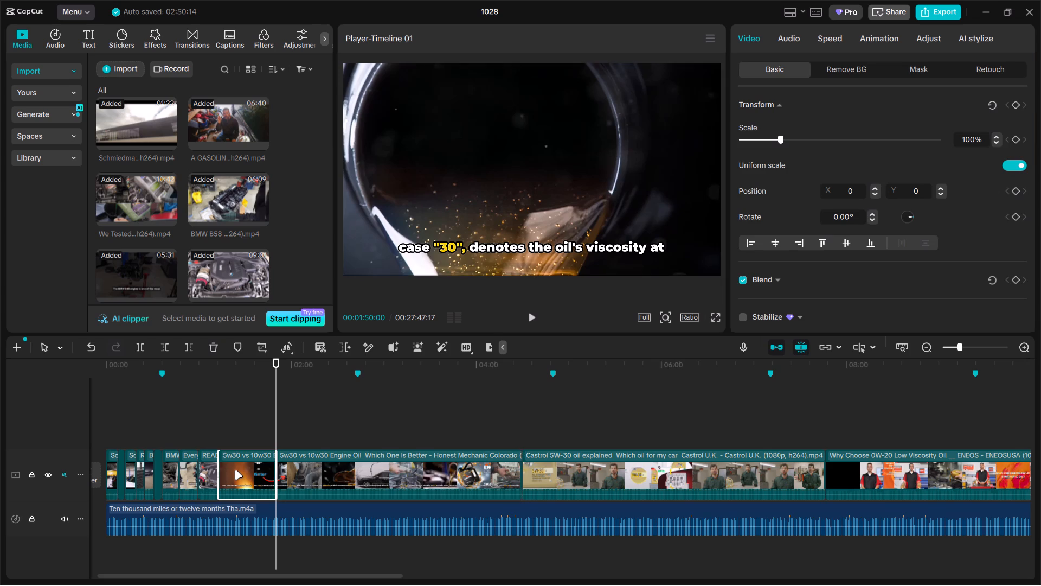
pyautogui.press('BackSpace')
# Split the 5w30 vs 10w30 clip at 00:01:26:24 and move the short first piece ahead of the BMW B58 clip.
pyautogui.doubleClick(240, 442)
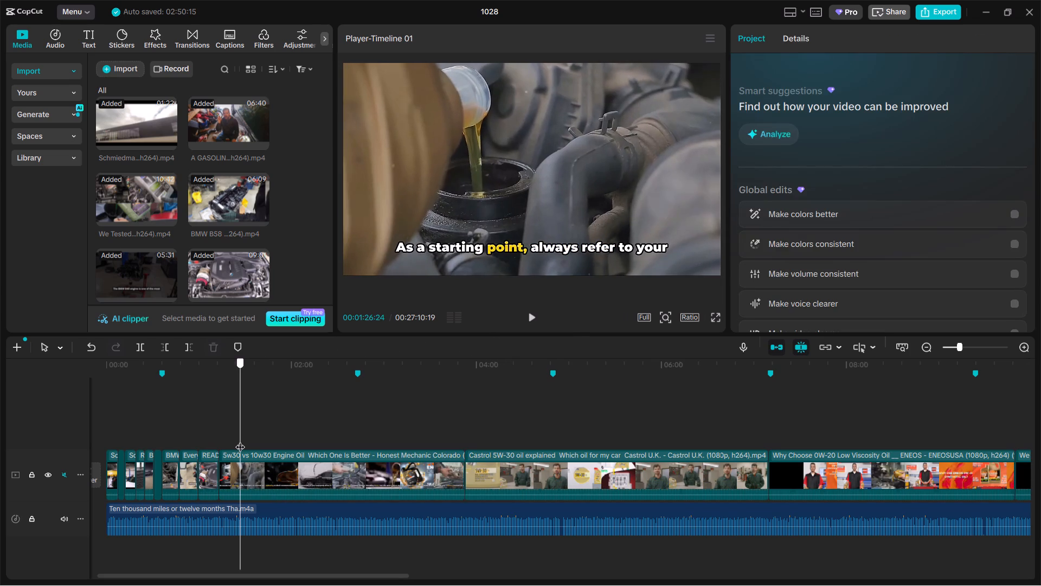
pyautogui.click(269, 459)
pyautogui.hotkey('ctrl', 'b')
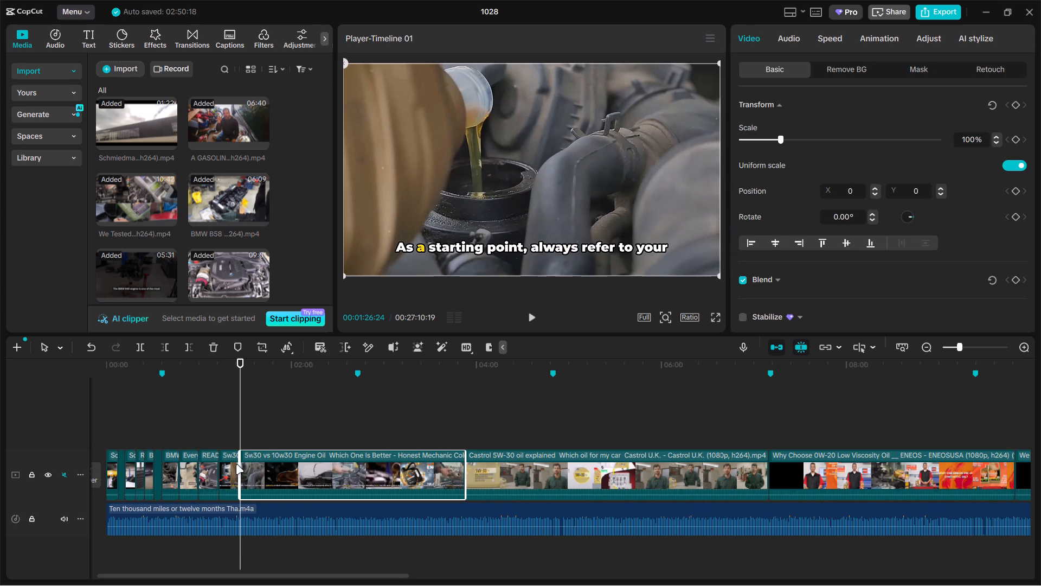
pyautogui.moveTo(228, 467); pyautogui.dragTo(169, 470)
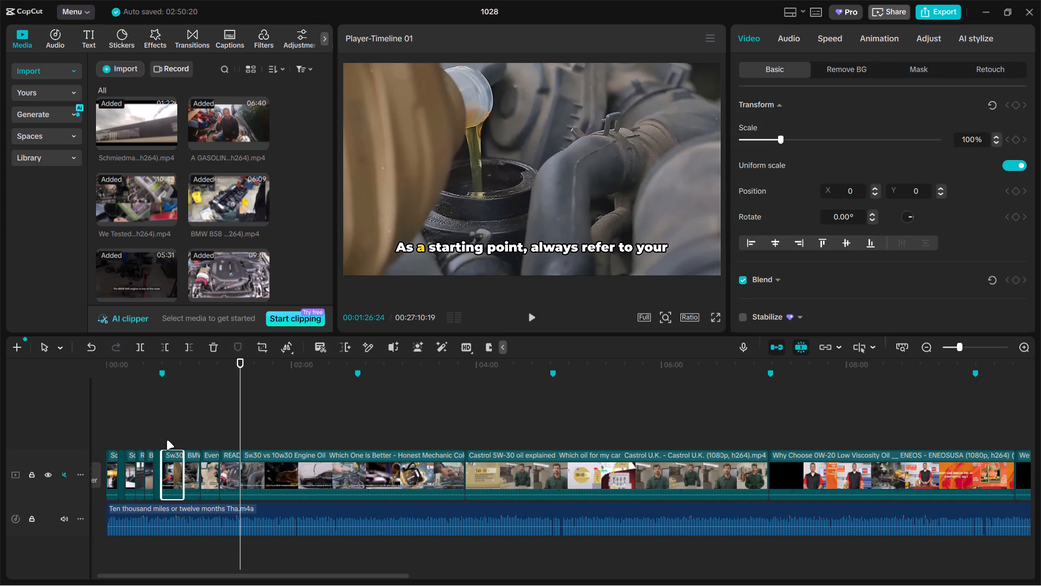
# Scale the moved 5w30 vs 10w30 clip to 128%, shift it down to Y -293 to hide its captions, and play it.
pyautogui.click(166, 435)
pyautogui.click(504, 165)
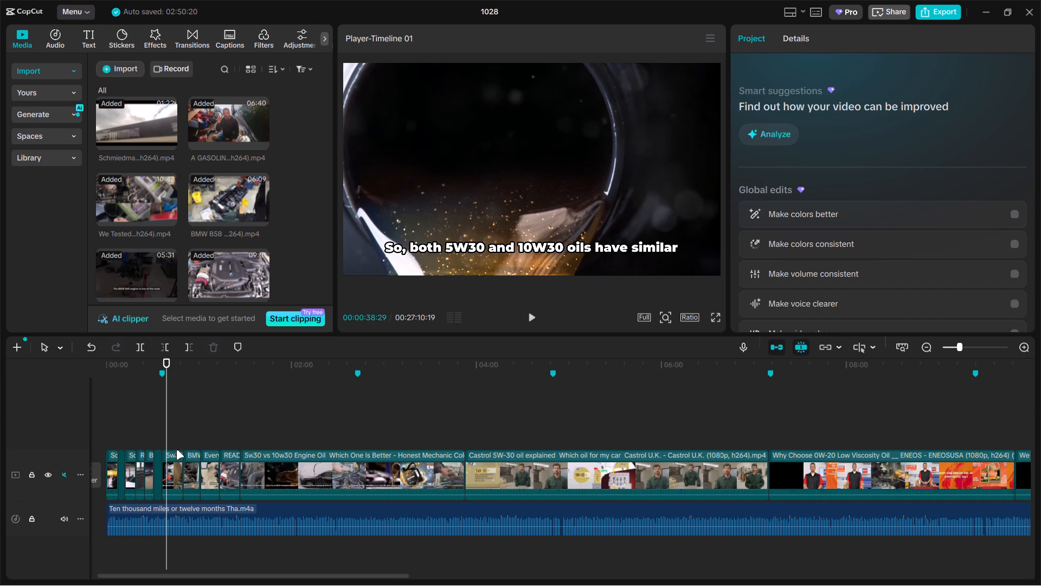
pyautogui.click(172, 455)
pyautogui.moveTo(783, 136); pyautogui.dragTo(792, 135)
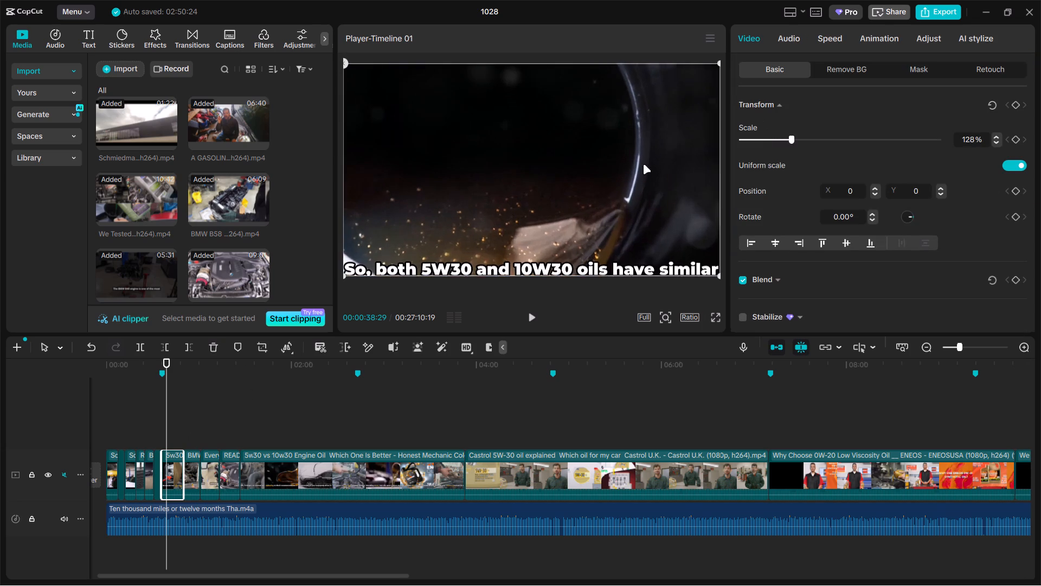
pyautogui.moveTo(642, 164); pyautogui.dragTo(642, 193)
pyautogui.press('space')
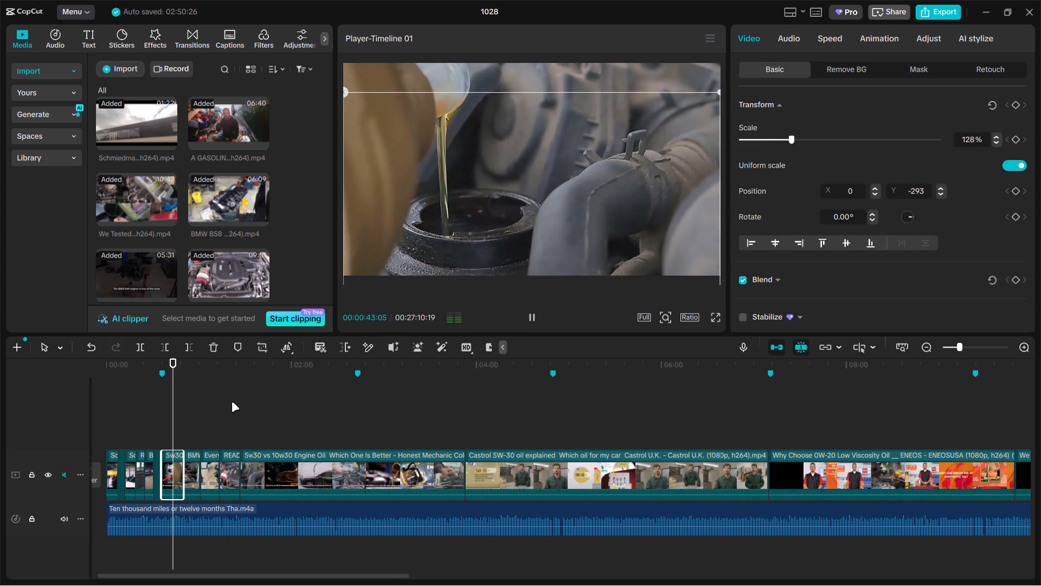
# Trim about 2 seconds off the end of the short 5w30 vs 10w30 clip before the BMW B58 clip.
pyautogui.moveTo(179, 439); pyautogui.dragTo(162, 439)
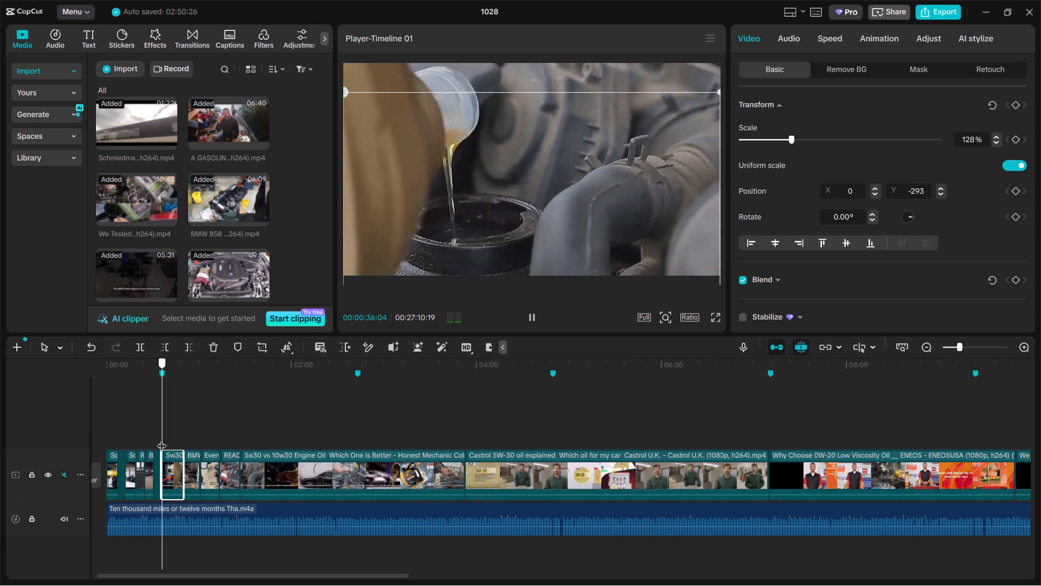
pyautogui.moveTo(162, 439); pyautogui.dragTo(186, 434)
pyautogui.keyDown('ctrl'); pyautogui.scroll(5, 179, 434); pyautogui.keyUp('ctrl')
pyautogui.moveTo(181, 457); pyautogui.dragTo(178, 457)
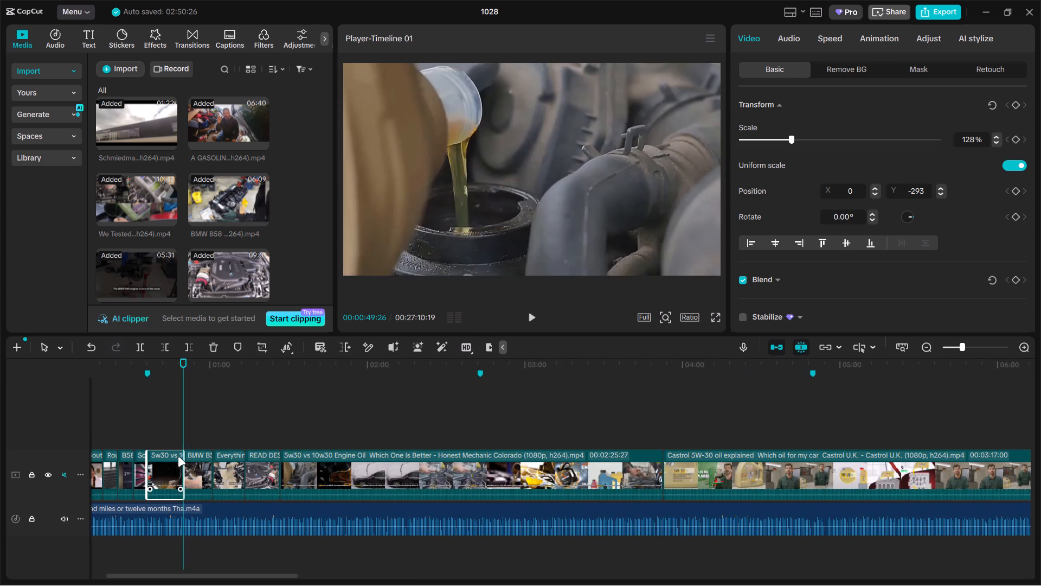
pyautogui.moveTo(178, 457); pyautogui.dragTo(175, 457)
# Split the remaining long 5w30 vs 10w30 clip at 00:02:16:01 and delete the part before the cut.
pyautogui.click(264, 420)
pyautogui.moveTo(264, 420); pyautogui.dragTo(282, 420)
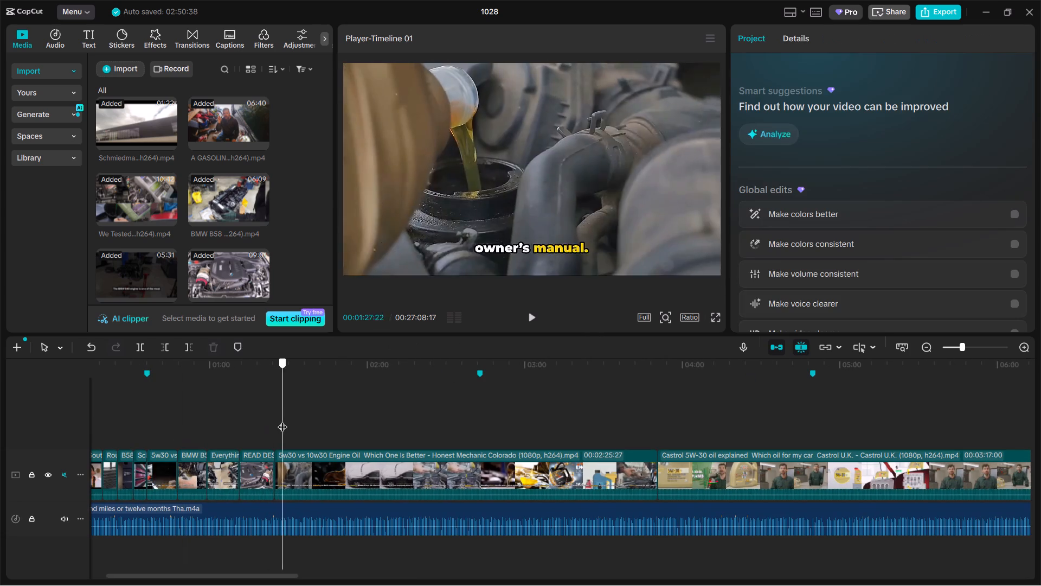
pyautogui.moveTo(282, 420); pyautogui.dragTo(364, 424)
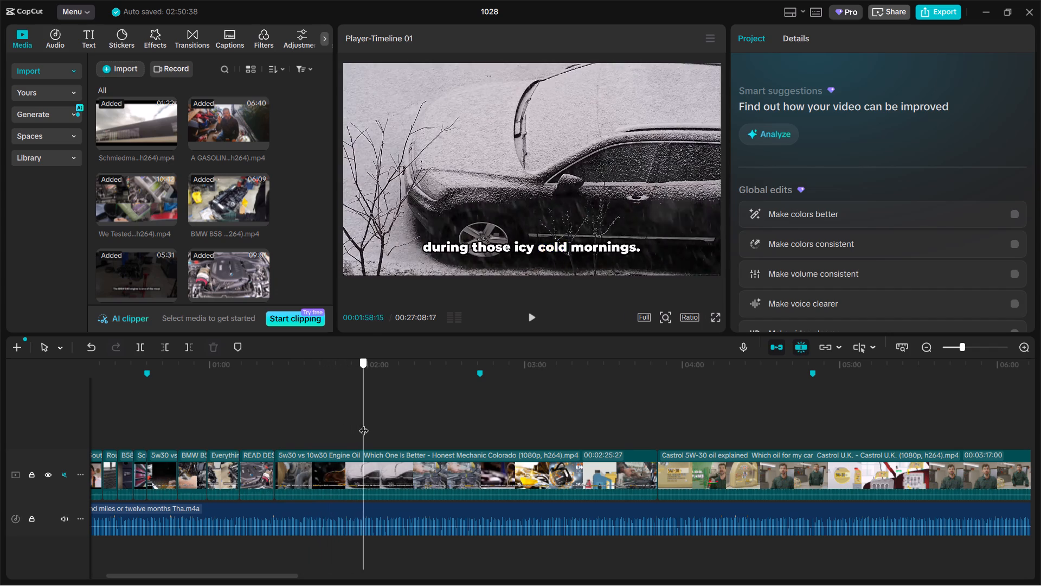
pyautogui.moveTo(364, 424); pyautogui.dragTo(414, 425)
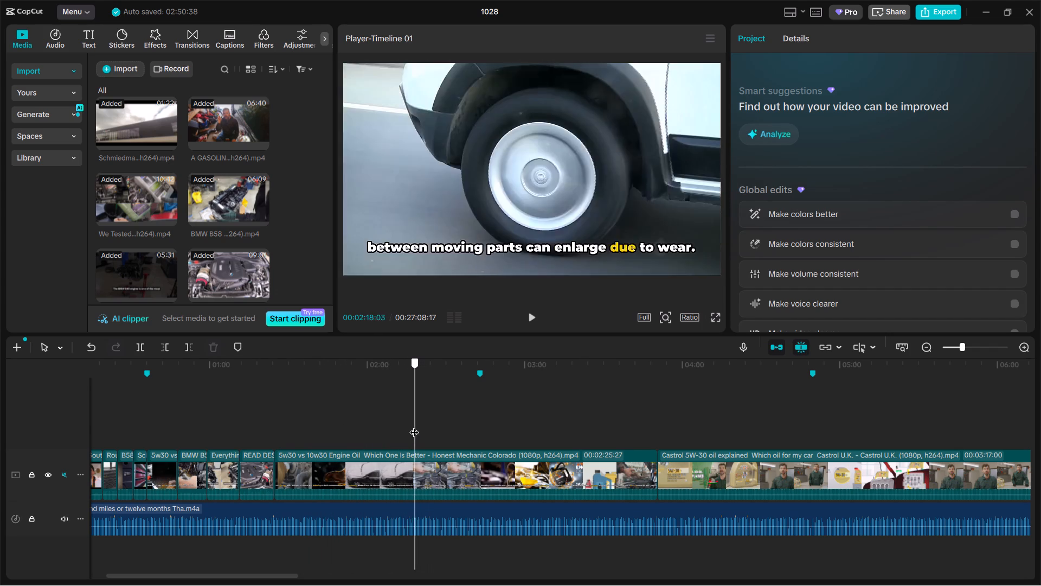
pyautogui.moveTo(414, 425); pyautogui.dragTo(409, 425)
pyautogui.click(418, 475)
pyautogui.hotkey('ctrl', 'b')
pyautogui.click(358, 475)
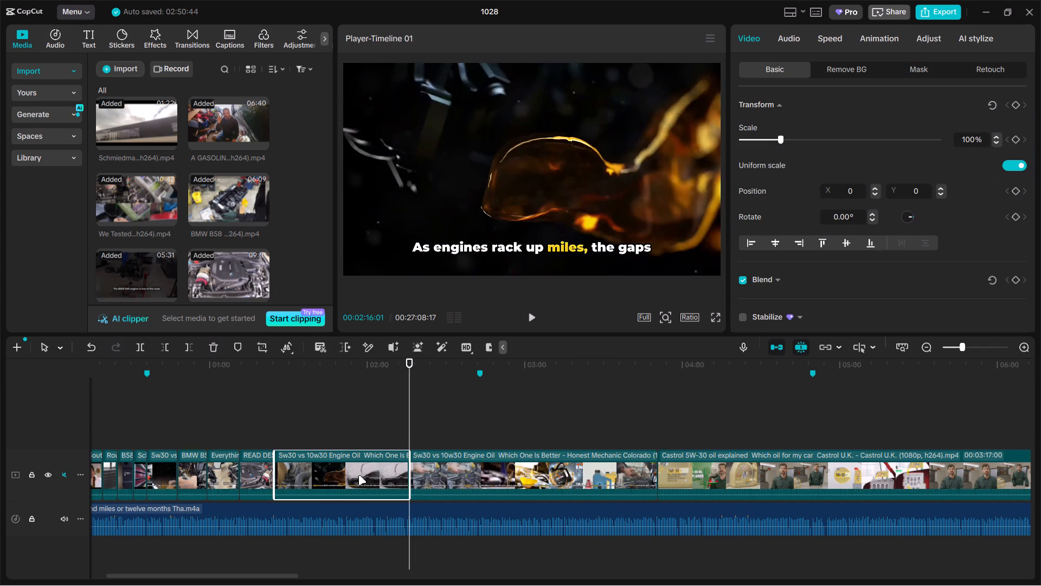
pyautogui.press('BackSpace')
# Split the long 5w30 vs 10w30 clip at about 00:01:37 to separate a short oil-pouring segment.
pyautogui.click(280, 436)
pyautogui.moveTo(280, 436); pyautogui.dragTo(302, 429)
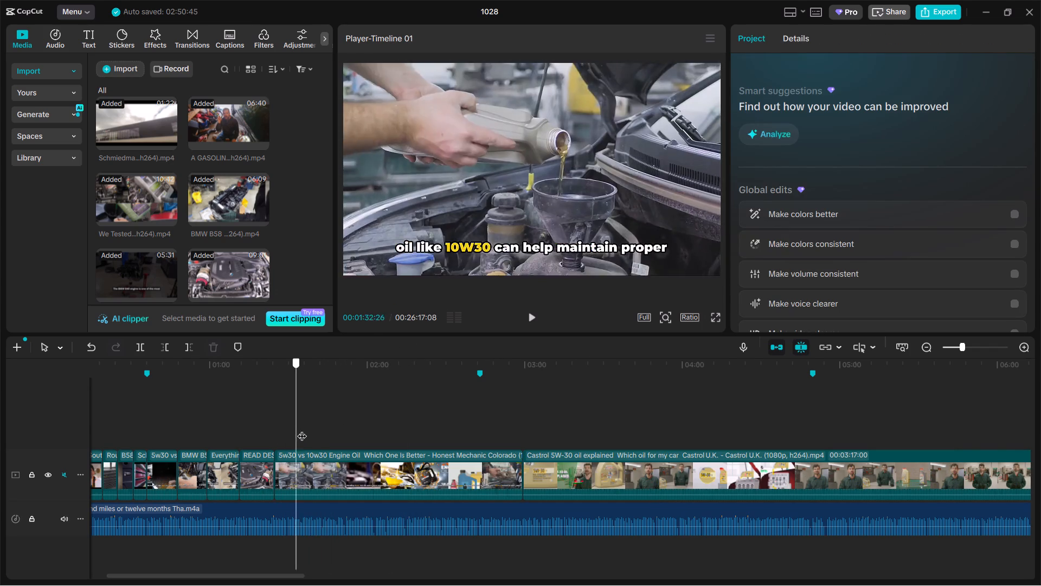
pyautogui.moveTo(302, 429); pyautogui.dragTo(307, 428)
pyautogui.click(333, 463)
pyautogui.hotkey('ctrl', 'b')
# Move the leftover 5w30 vs 10w30 clip down the track to after the We Tested 0W-20, 5W-30 & 5W-40 clip.
pyautogui.click(335, 421)
pyautogui.moveTo(335, 421); pyautogui.dragTo(345, 421)
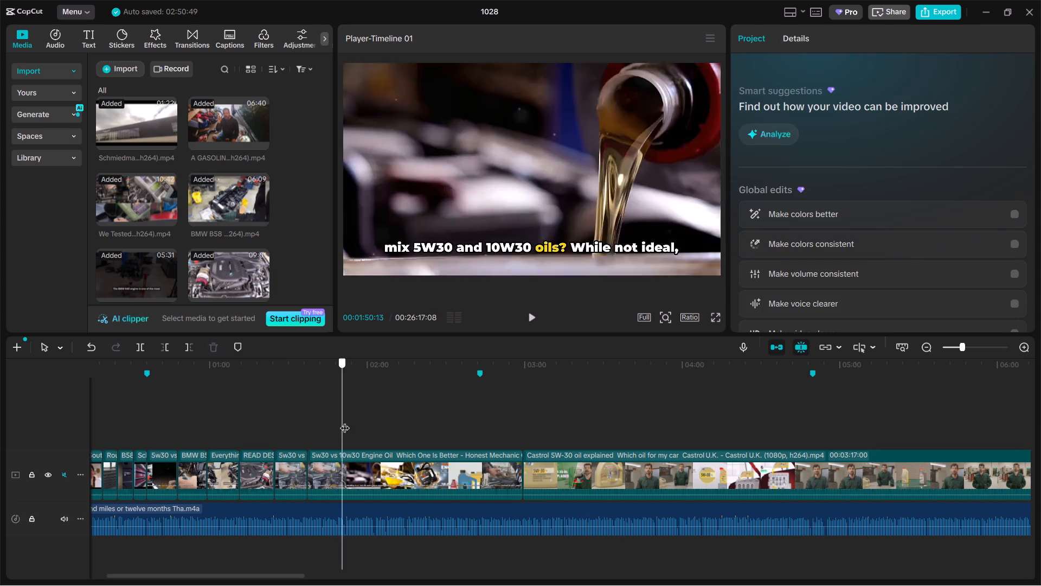
pyautogui.moveTo(345, 421); pyautogui.dragTo(357, 421)
pyautogui.keyDown('ctrl'); pyautogui.scroll(-11, 375, 460); pyautogui.keyUp('ctrl')
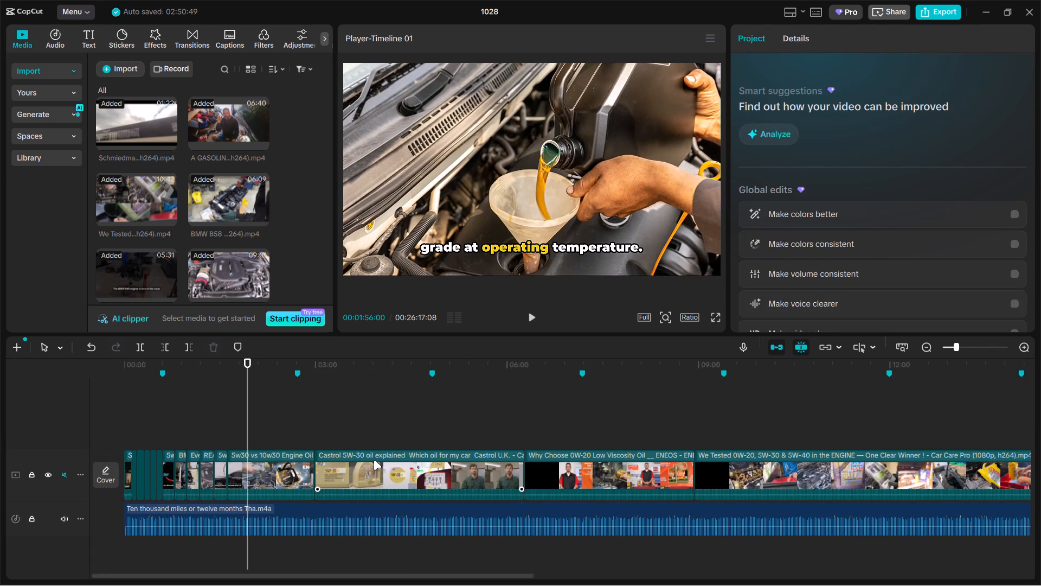
pyautogui.moveTo(282, 463); pyautogui.dragTo(995, 469)
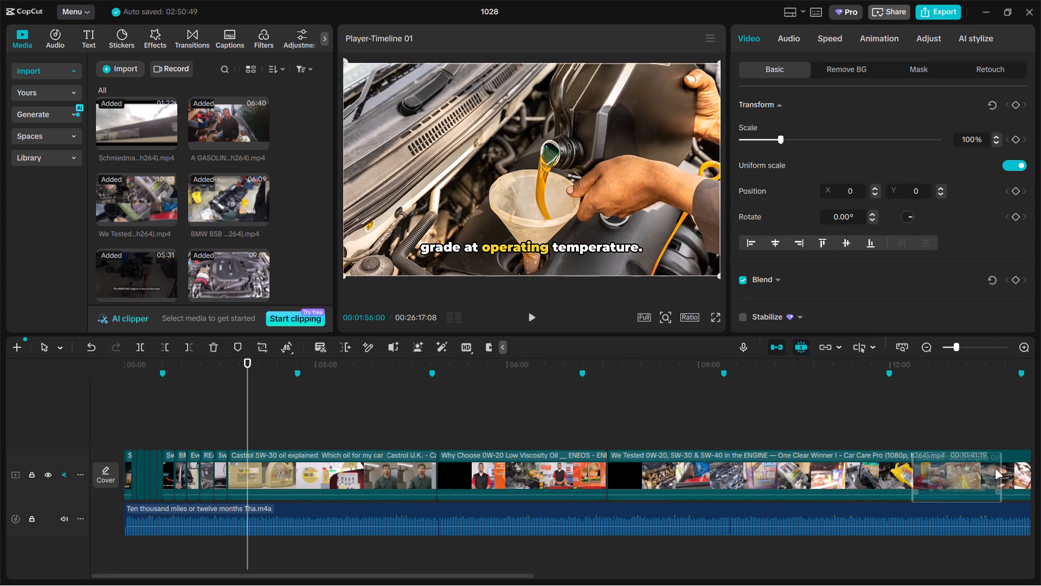
pyautogui.moveTo(995, 469); pyautogui.dragTo(1005, 469)
# Scale the short 5w30 vs 10w30 clip before the Castrol clip to 134% and shift it downward to hide its captions.
pyautogui.click(234, 438)
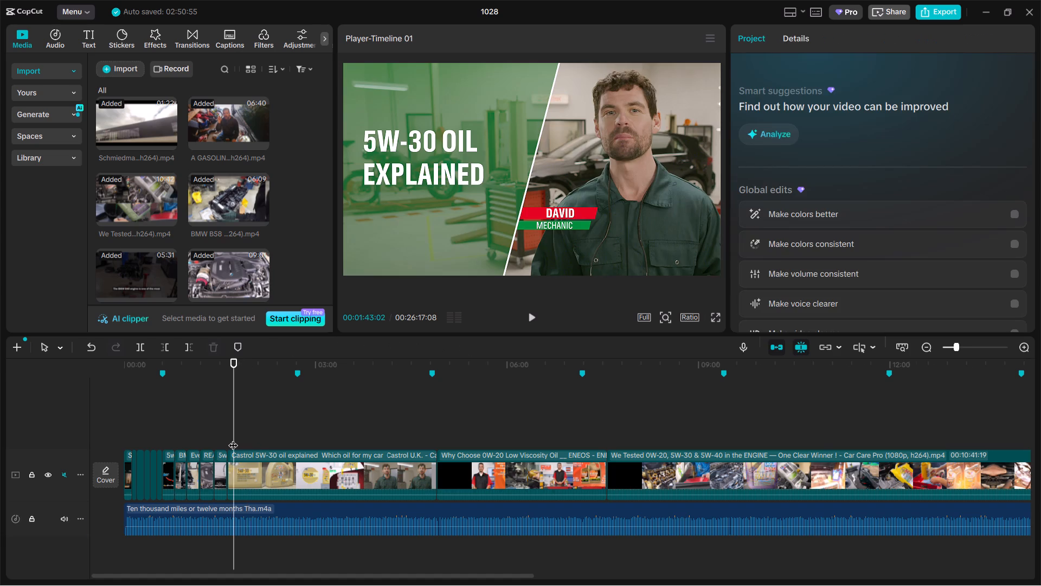
pyautogui.keyDown('ctrl'); pyautogui.scroll(5, 233, 438); pyautogui.keyUp('ctrl')
pyautogui.doubleClick(214, 434)
pyautogui.click(550, 207)
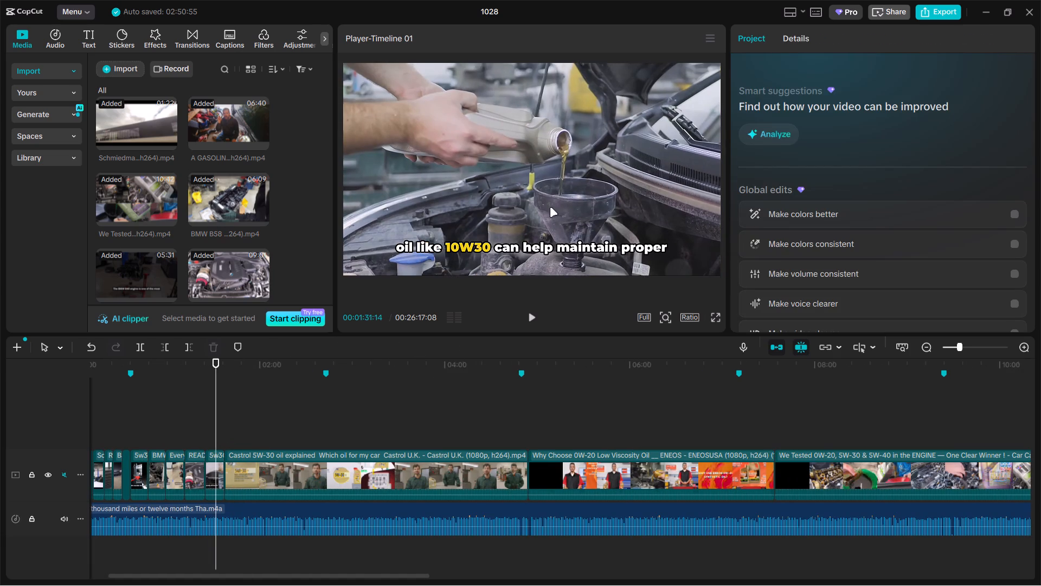
pyautogui.moveTo(781, 140); pyautogui.dragTo(794, 140)
pyautogui.moveTo(633, 163); pyautogui.dragTo(629, 182)
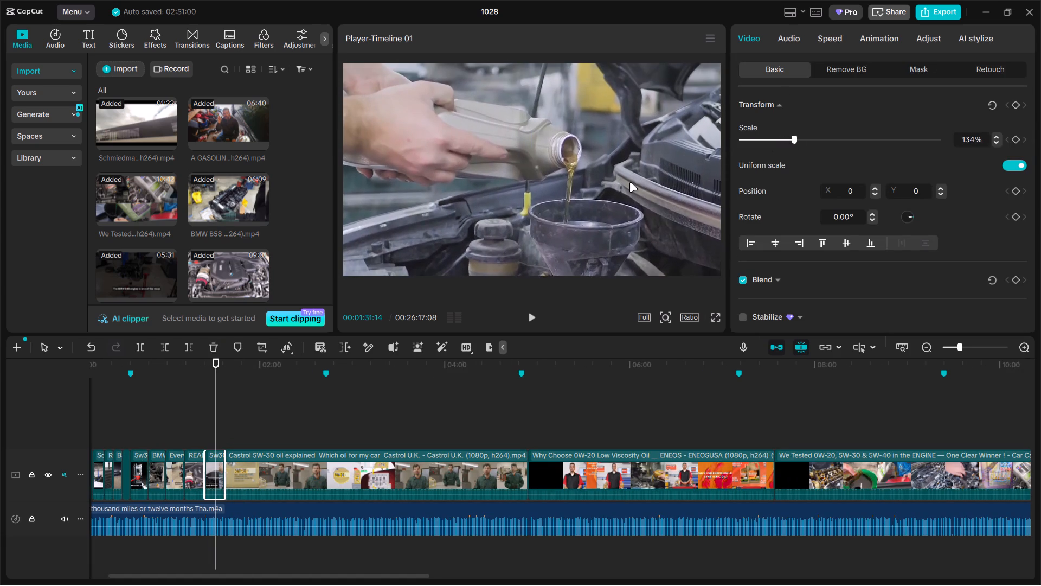
pyautogui.moveTo(629, 182); pyautogui.dragTo(632, 183)
# Split the Castrol 5W-30 oil explained clip at 00:02:50:29 and delete the part before the cut.
pyautogui.click(243, 416)
pyautogui.moveTo(243, 416); pyautogui.dragTo(320, 411)
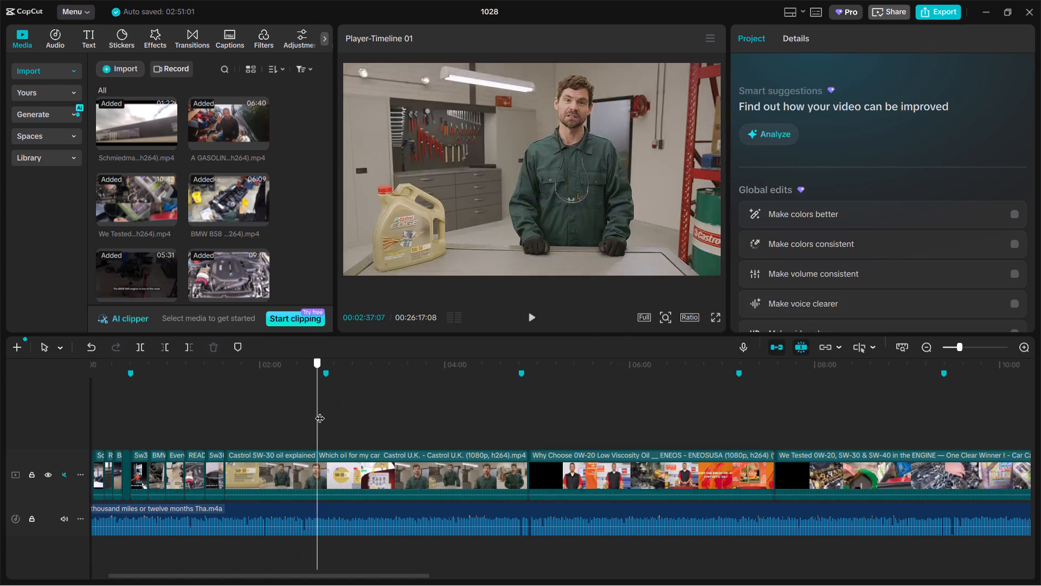
pyautogui.moveTo(320, 411); pyautogui.dragTo(335, 416)
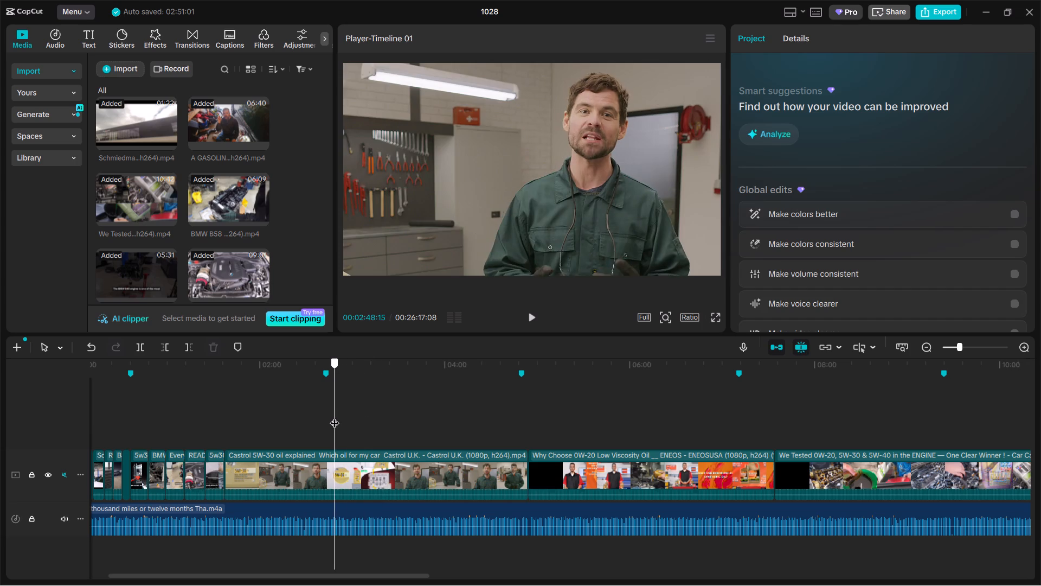
pyautogui.moveTo(335, 416); pyautogui.dragTo(338, 413)
pyautogui.click(355, 471)
pyautogui.hotkey('ctrl', 'b')
pyautogui.click(297, 471)
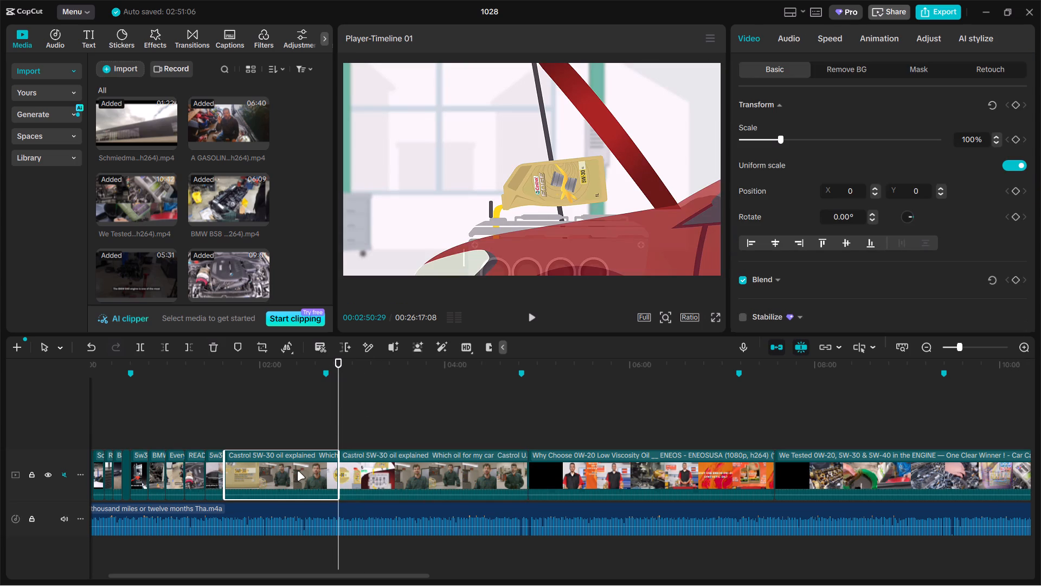
pyautogui.press('BackSpace')
# Restore the deleted opening part of the Castrol 5W-30 clip, split it at 00:01:45:21 and delete its section after the cut.
pyautogui.click(229, 429)
pyautogui.moveTo(229, 429); pyautogui.dragTo(233, 425)
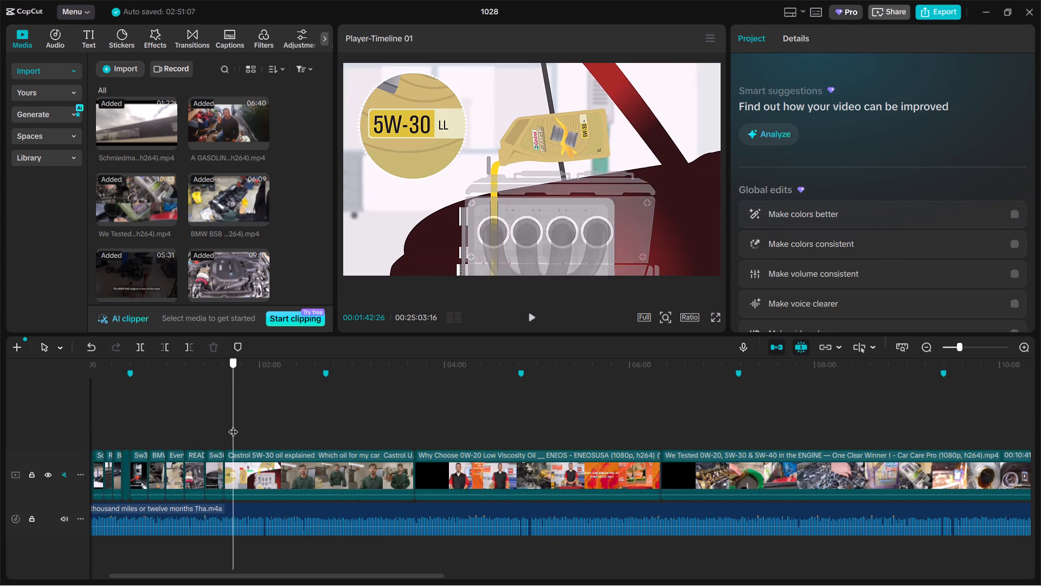
pyautogui.moveTo(233, 425); pyautogui.dragTo(237, 419)
pyautogui.click(264, 462)
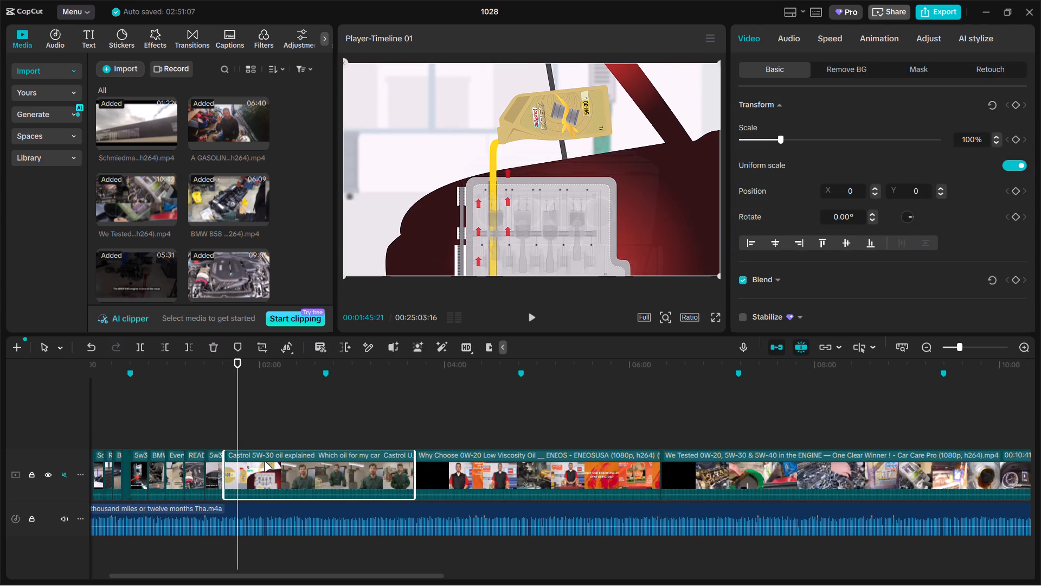
pyautogui.hotkey('ctrl', 'v')
pyautogui.hotkey('ctrl', 'z')
pyautogui.hotkey('ctrl', 'b')
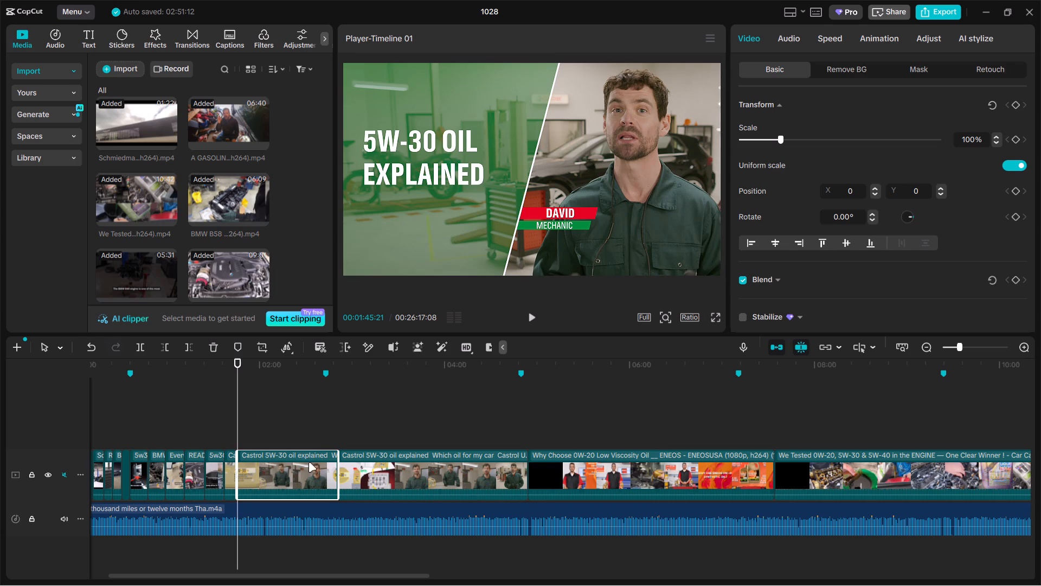
pyautogui.press('BackSpace')
# Look through the remaining long Castrol 5W-30 oil explained clip and delete it, keeping only the short segment before it.
pyautogui.click(266, 426)
pyautogui.moveTo(266, 426); pyautogui.dragTo(268, 427)
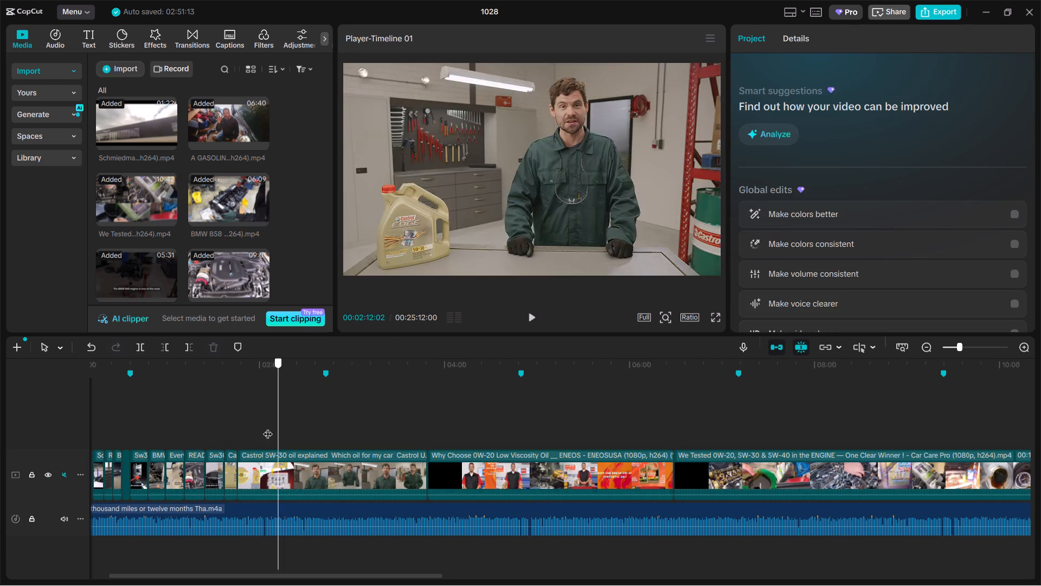
pyautogui.moveTo(268, 427); pyautogui.dragTo(279, 426)
pyautogui.click(293, 465)
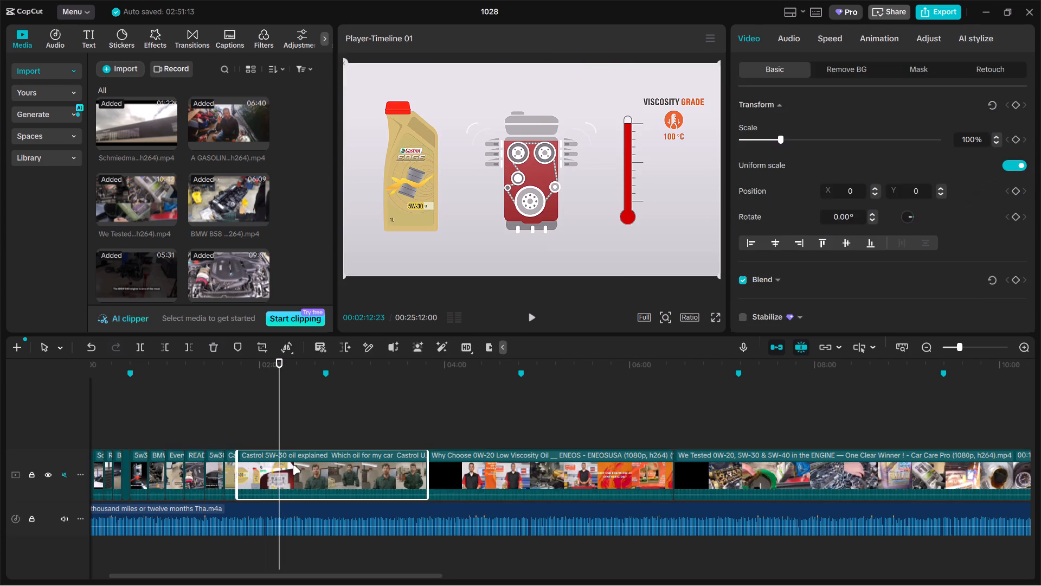
pyautogui.press('BackSpace')
# Split the Why Choose 0W-20 Low Viscosity Oil clip at the temperature gauge shot at 00:03:15:11 and delete the part before the cut.
pyautogui.click(253, 423)
pyautogui.moveTo(253, 423); pyautogui.dragTo(319, 417)
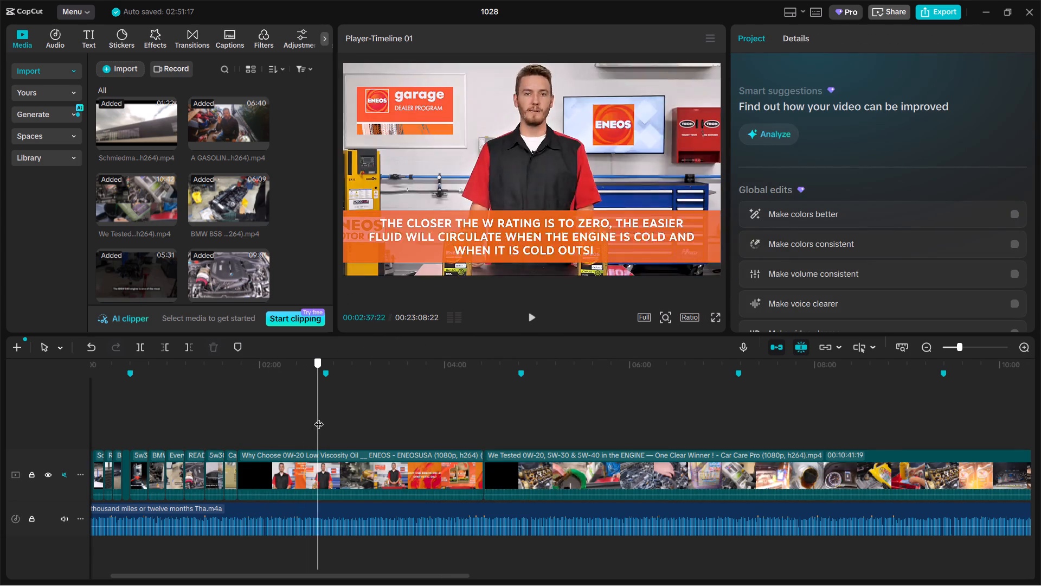
pyautogui.moveTo(319, 417); pyautogui.dragTo(388, 418)
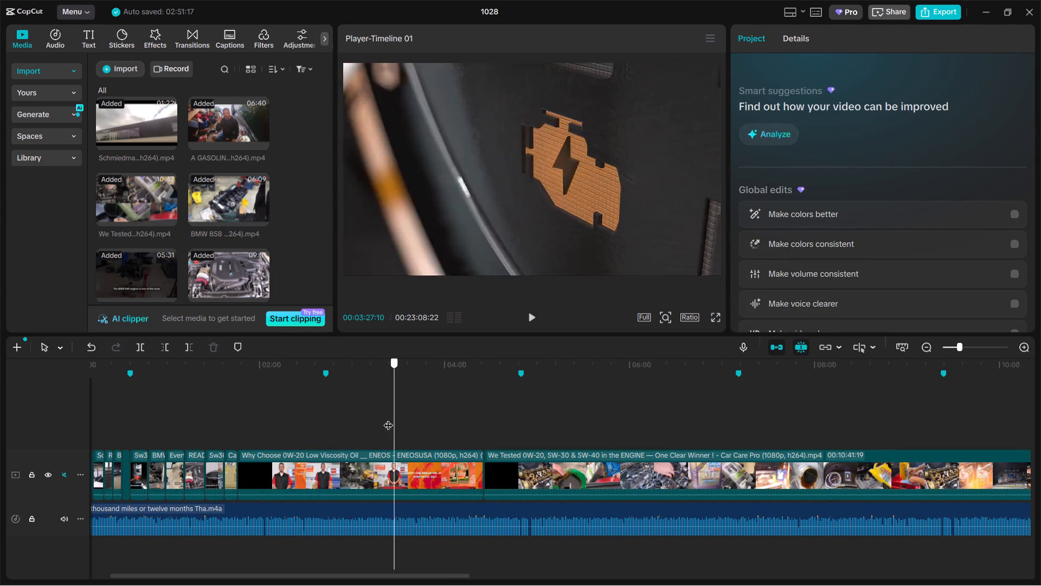
pyautogui.moveTo(388, 418); pyautogui.dragTo(376, 413)
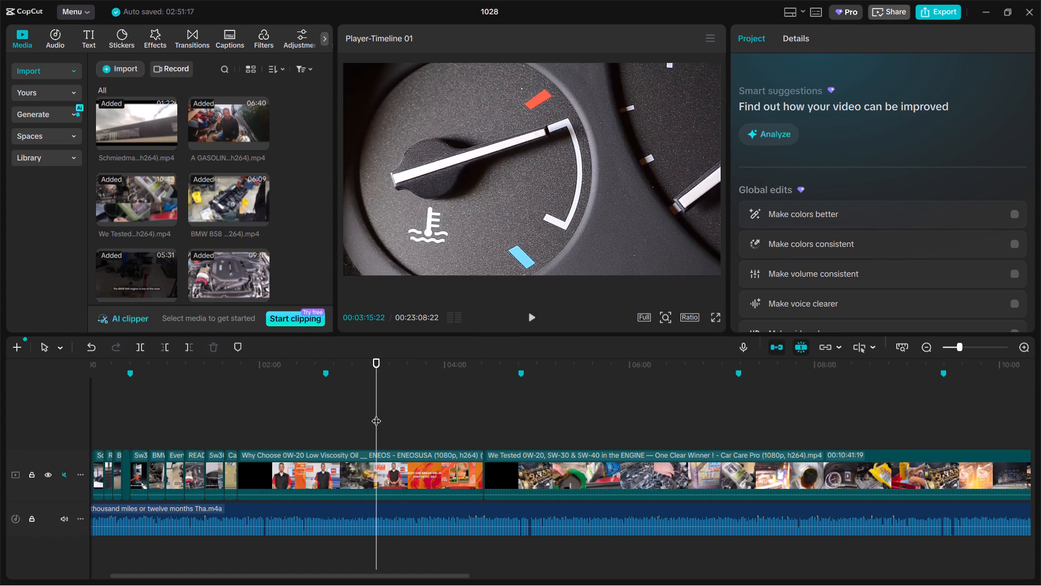
pyautogui.click(382, 445)
pyautogui.click(362, 437)
pyautogui.moveTo(362, 437); pyautogui.dragTo(367, 431)
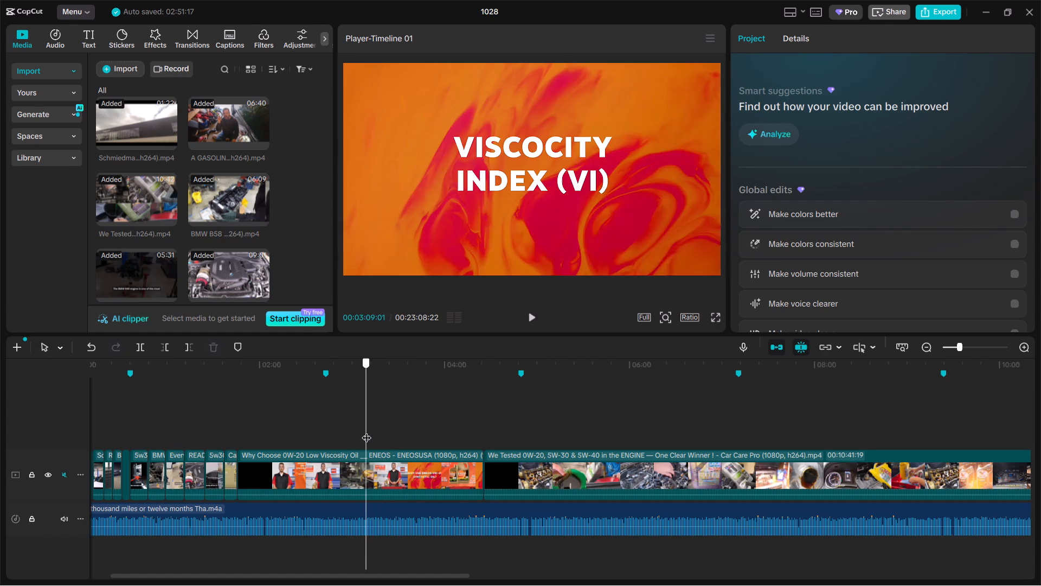
pyautogui.moveTo(367, 431); pyautogui.dragTo(369, 428)
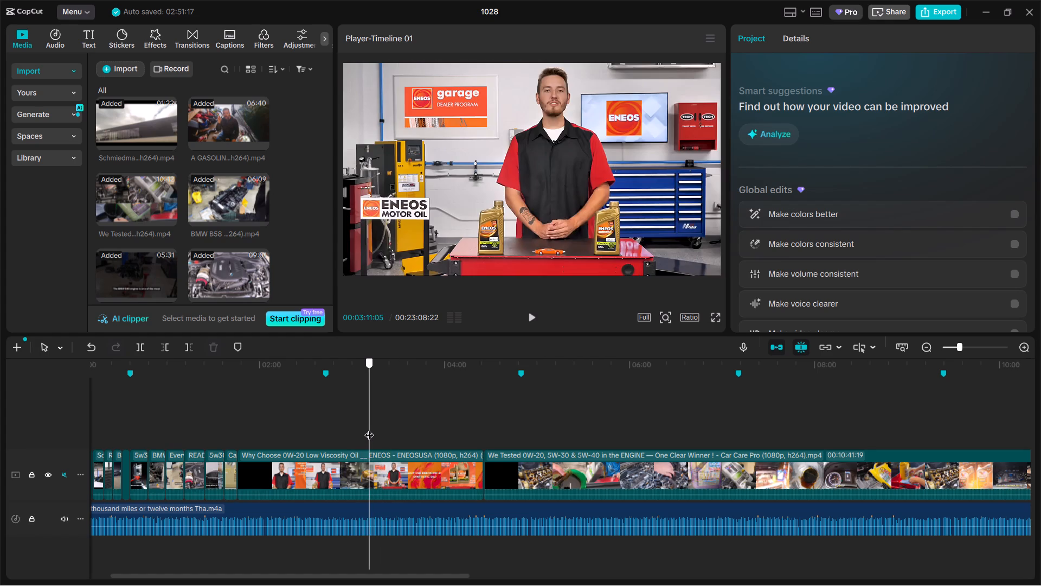
pyautogui.moveTo(369, 428); pyautogui.dragTo(376, 421)
pyautogui.click(375, 465)
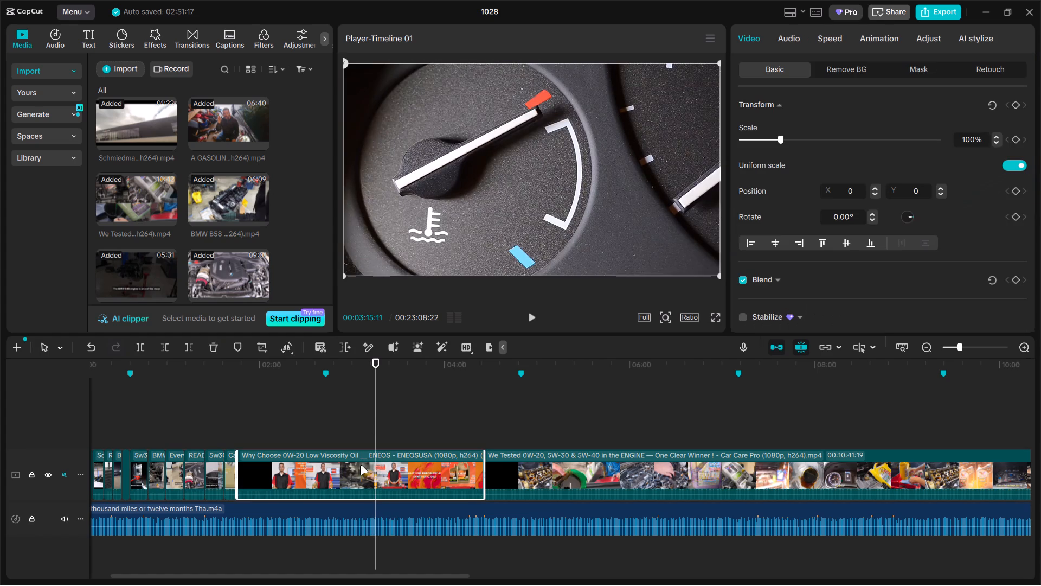
pyautogui.hotkey('ctrl', 'b')
pyautogui.click(320, 460)
pyautogui.press('BackSpace')
# Trim the start of the remaining Why Choose 0W-20 clip to the oil-draining shot at 00:01:56:07.
pyautogui.click(245, 433)
pyautogui.moveTo(243, 433); pyautogui.dragTo(242, 433)
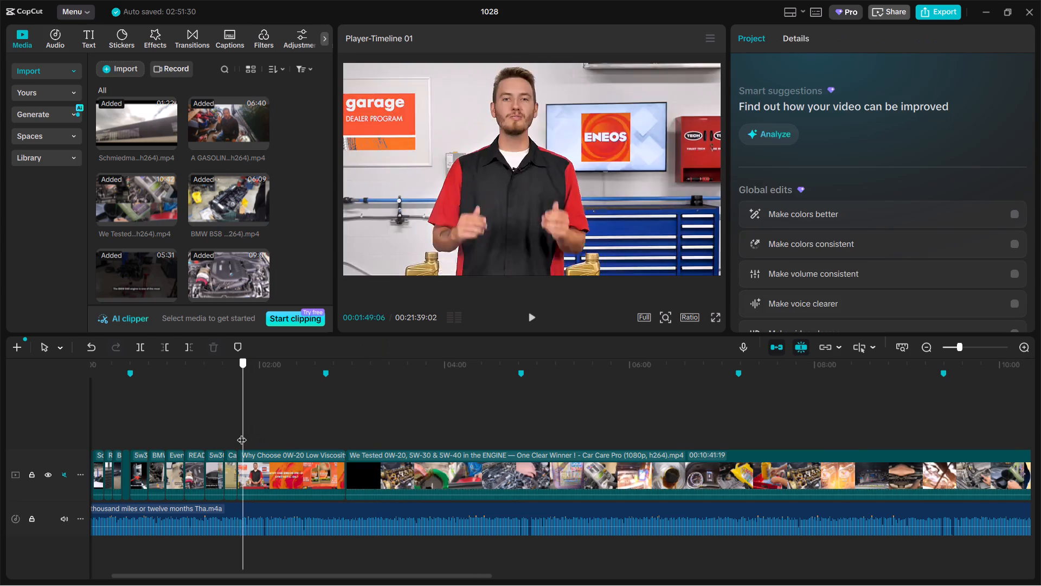
pyautogui.moveTo(242, 433); pyautogui.dragTo(260, 425)
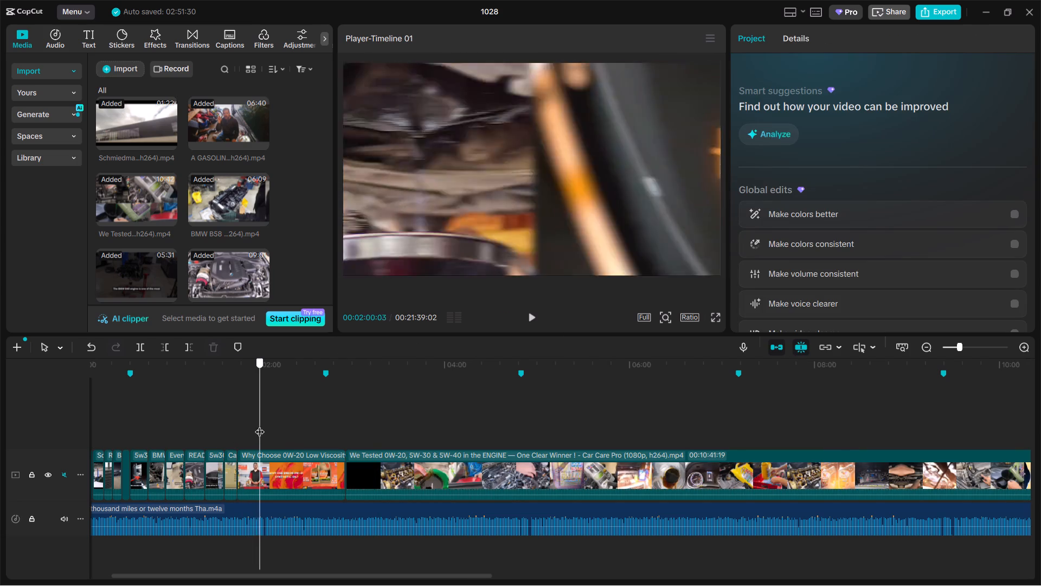
pyautogui.moveTo(260, 425); pyautogui.dragTo(254, 425)
pyautogui.click(256, 463)
pyautogui.moveTo(234, 464); pyautogui.dragTo(252, 463)
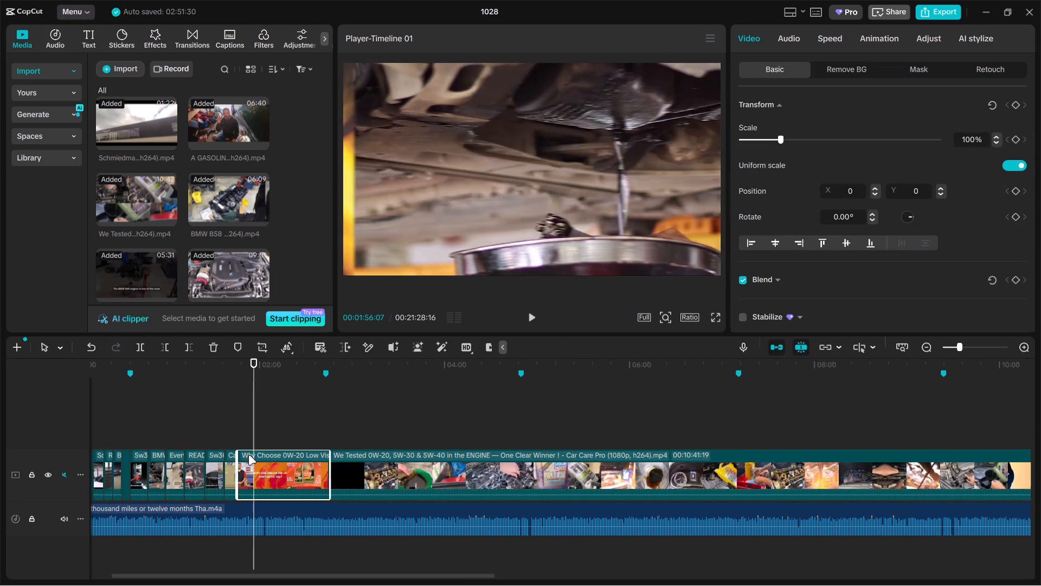
# Split the Why Choose 0W-20 clip at 00:01:52:22, where the ENEOS title card starts, and delete the part after the cut.
pyautogui.click(237, 441)
pyautogui.moveTo(237, 441); pyautogui.dragTo(249, 438)
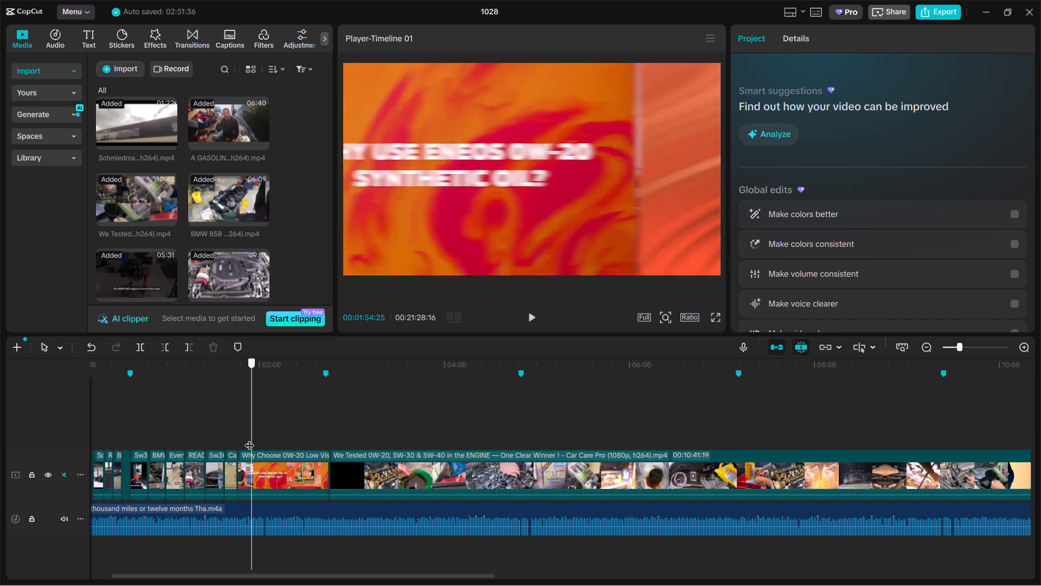
pyautogui.moveTo(249, 438); pyautogui.dragTo(249, 439)
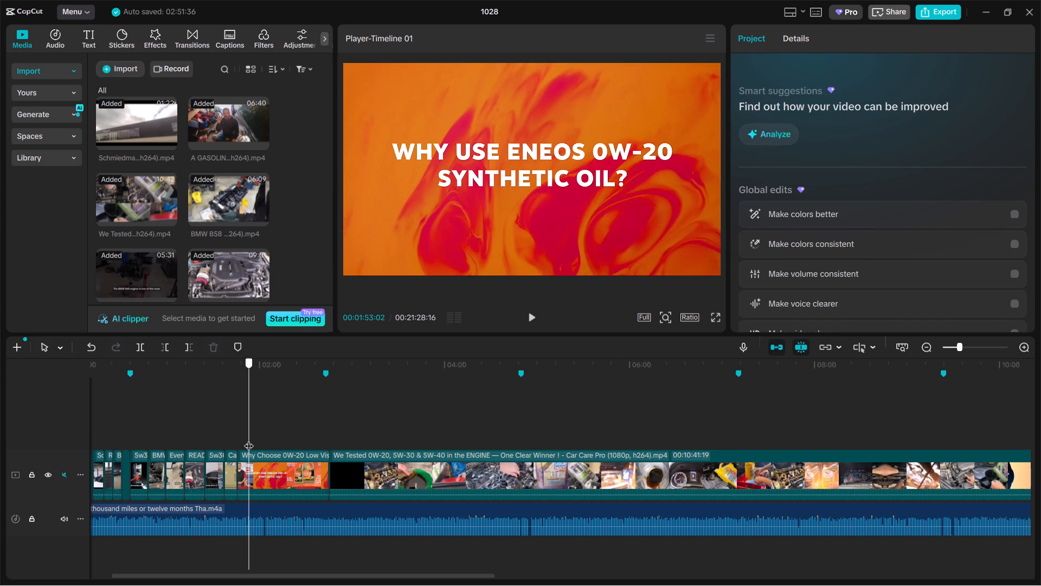
pyautogui.moveTo(249, 439); pyautogui.dragTo(248, 439)
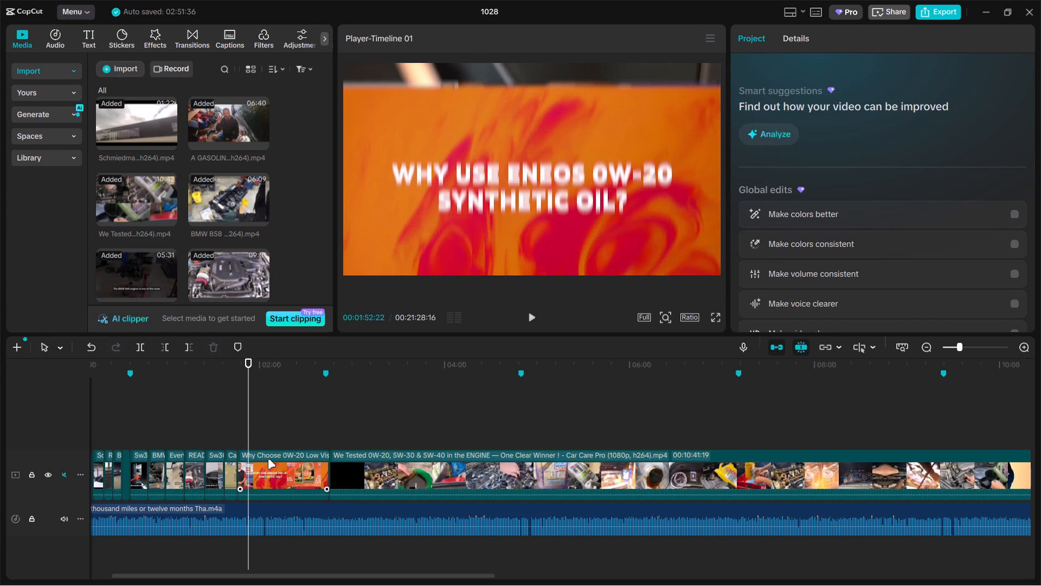
pyautogui.click(274, 467)
pyautogui.hotkey('ctrl', 'b')
pyautogui.press('BackSpace')
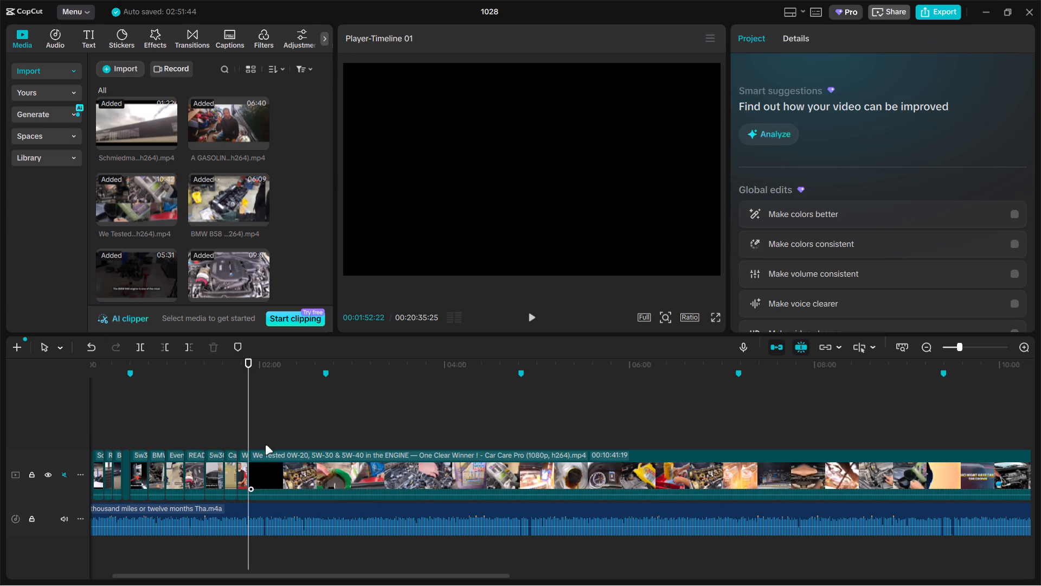
# Split the We Tested 0W-20, 5W-30 & 5W-40 clip at 00:02:29:09 and delete the part before the cut.
pyautogui.moveTo(243, 421); pyautogui.dragTo(259, 419)
pyautogui.moveTo(259, 419); pyautogui.dragTo(369, 419)
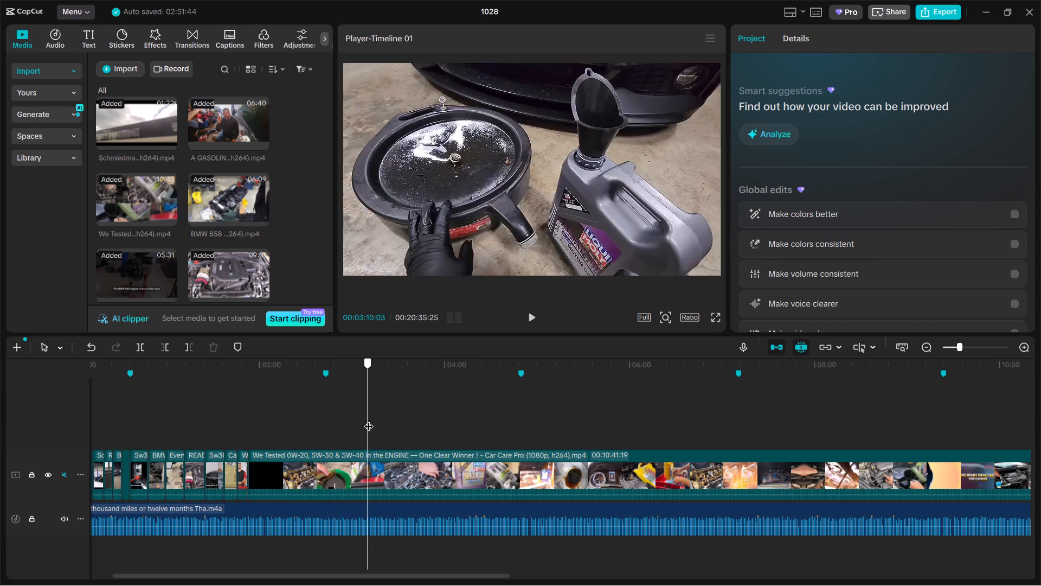
pyautogui.moveTo(369, 419); pyautogui.dragTo(314, 420)
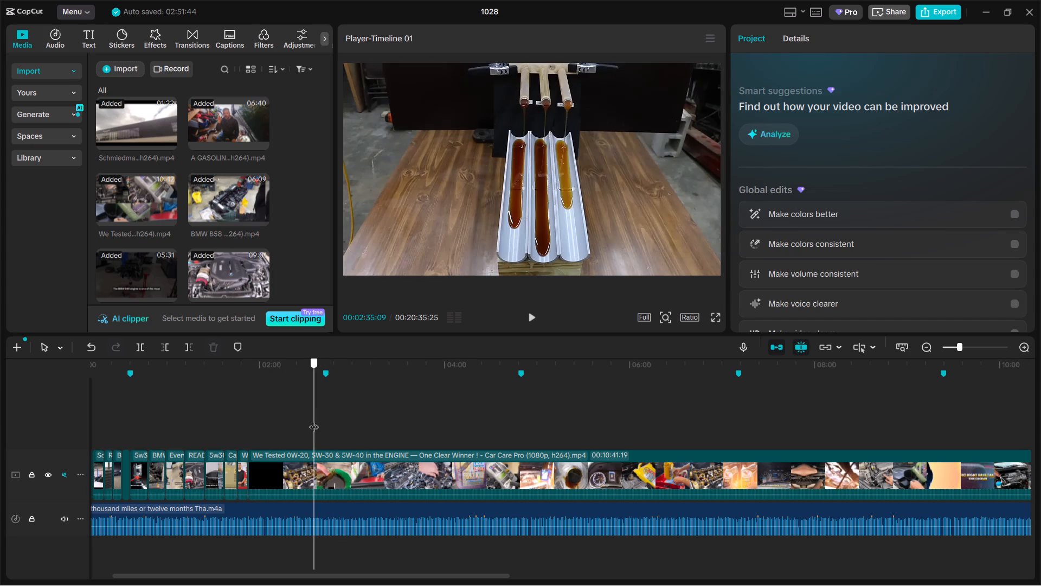
pyautogui.moveTo(314, 420); pyautogui.dragTo(305, 423)
pyautogui.click(320, 459)
pyautogui.hotkey('ctrl', 'b')
pyautogui.click(285, 461)
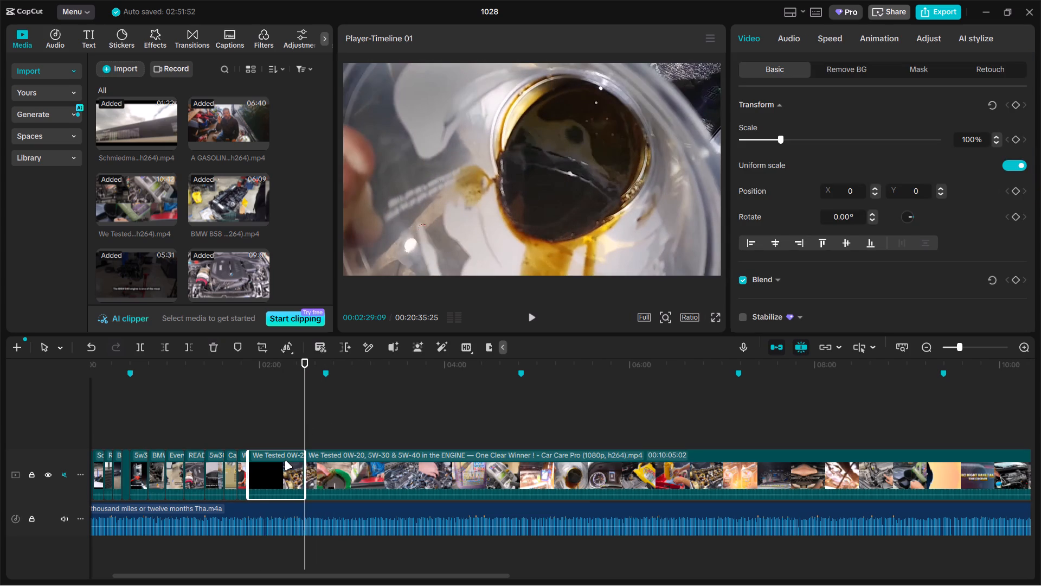
pyautogui.press('BackSpace')
# Split the We Tested 0W-20, 5W-30 & 5W-40 clip at 00:01:59:02 to separate a short opening segment.
pyautogui.click(256, 436)
pyautogui.click(256, 436)
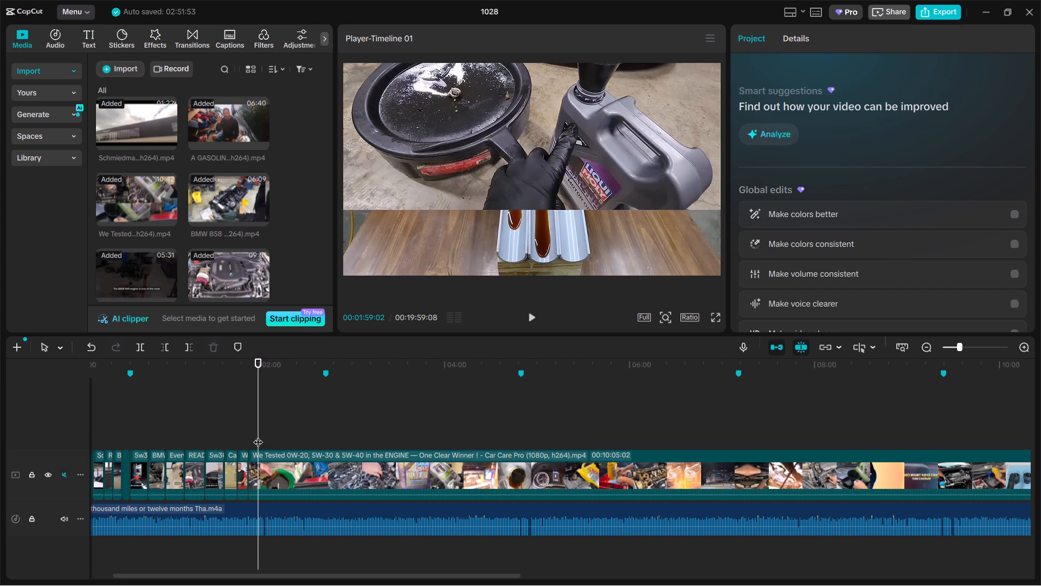
pyautogui.click(283, 463)
pyautogui.hotkey('ctrl', 'b')
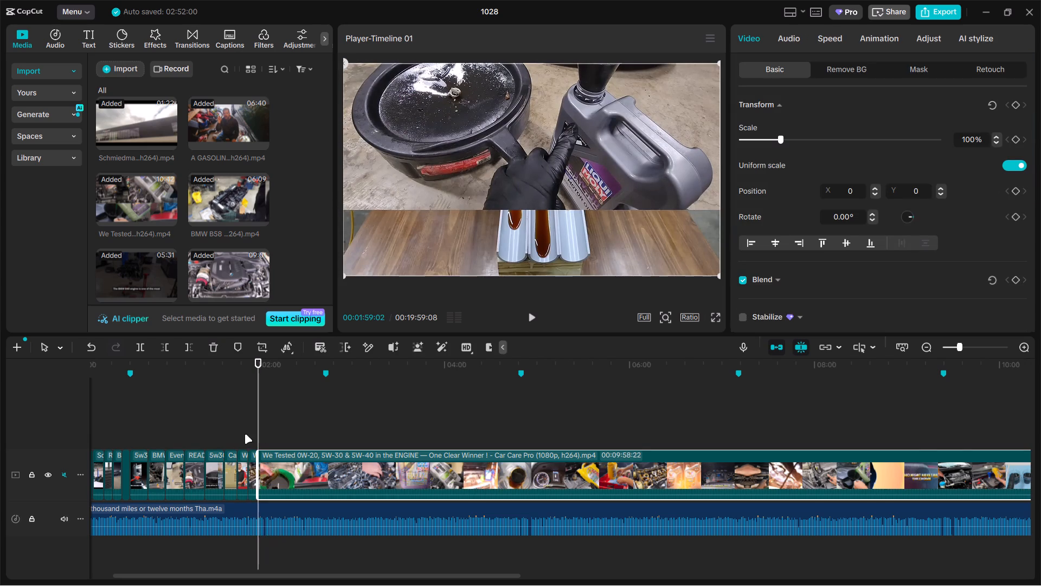
# Enlarge the short We Tested segment showing the dirty camshafts and shift it downward to hide the Car Care Pro watermark.
pyautogui.click(249, 435)
pyautogui.keyDown('ctrl'); pyautogui.scroll(11, 250, 435); pyautogui.keyUp('ctrl')
pyautogui.moveTo(250, 434); pyautogui.dragTo(257, 432)
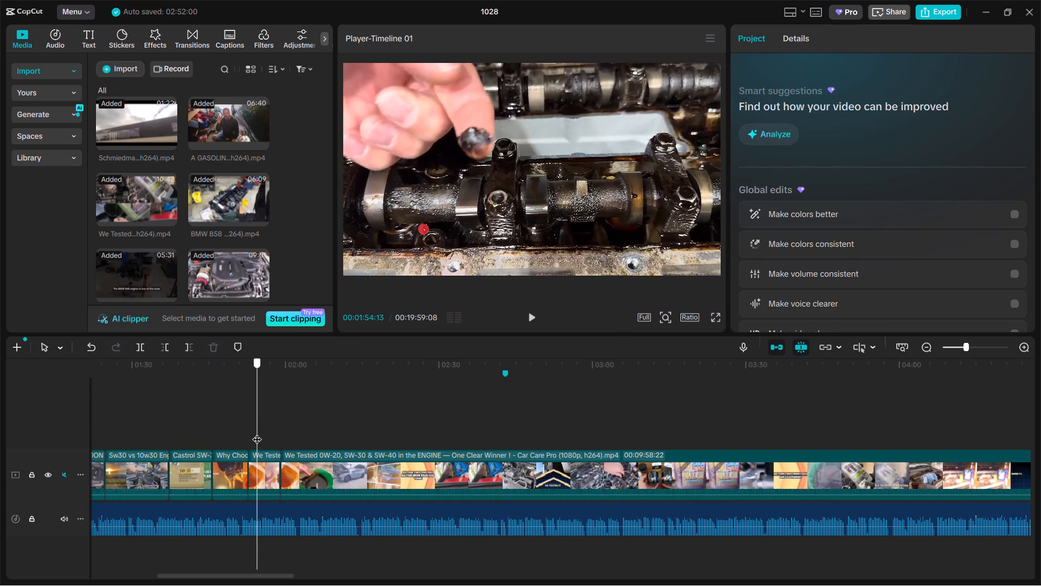
pyautogui.moveTo(257, 432); pyautogui.dragTo(265, 430)
pyautogui.click(494, 195)
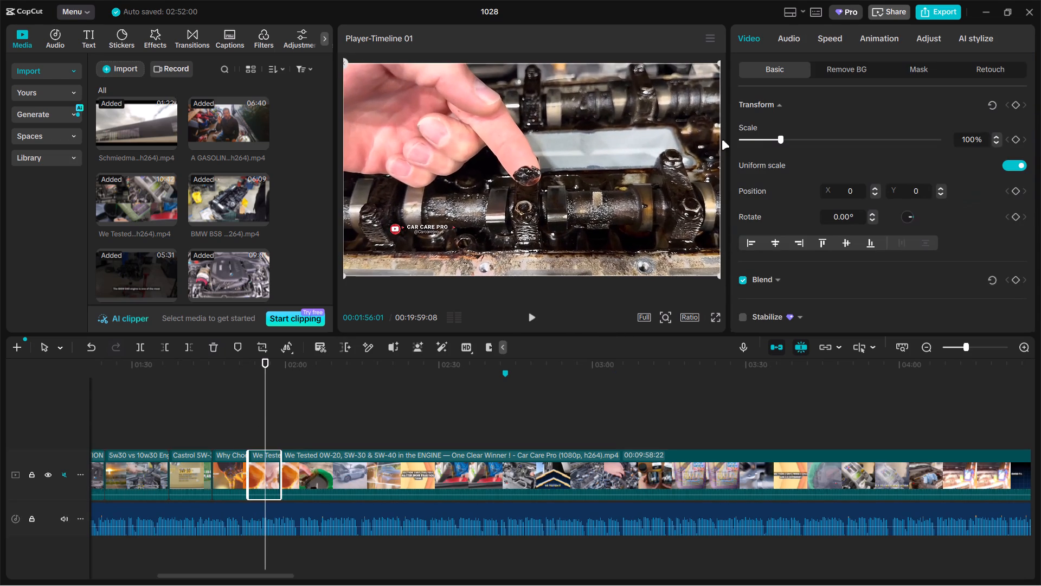
pyautogui.moveTo(779, 133); pyautogui.dragTo(805, 135)
pyautogui.moveTo(638, 173); pyautogui.dragTo(638, 205)
# Trim about two seconds off the start of the long We Tested clip and move it down the track past the A GASOLINE PARTICULATE FILTER clip.
pyautogui.doubleClick(299, 419)
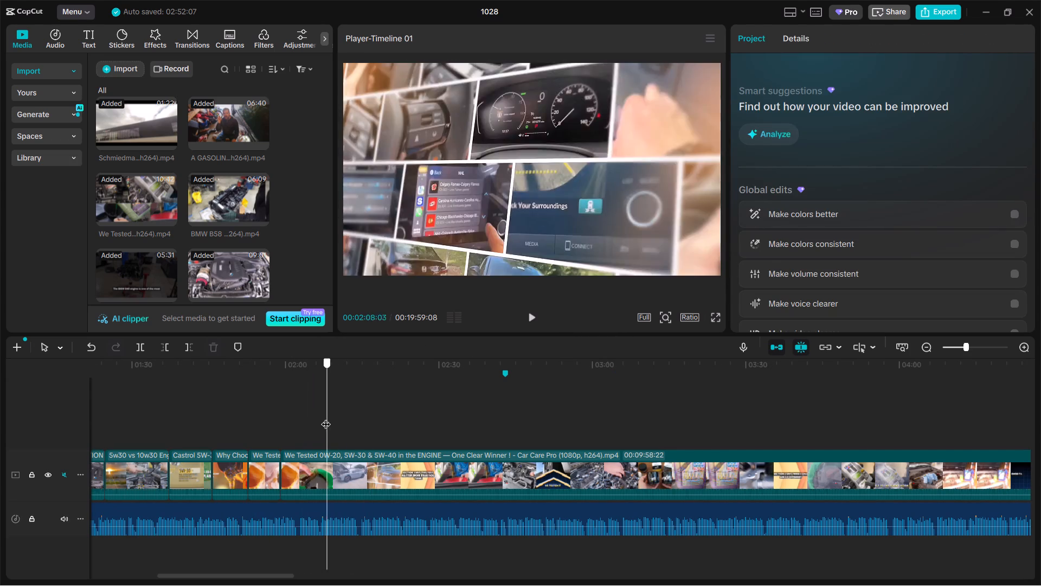
pyautogui.click(315, 469)
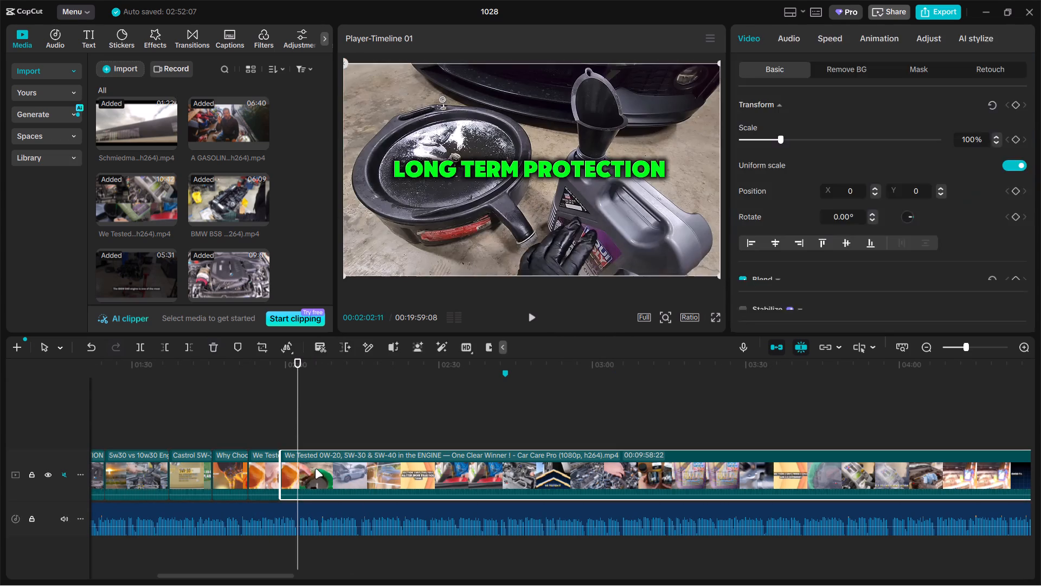
pyautogui.moveTo(283, 469); pyautogui.dragTo(293, 469)
pyautogui.keyDown('ctrl'); pyautogui.scroll(-4, 294, 466); pyautogui.keyUp('ctrl')
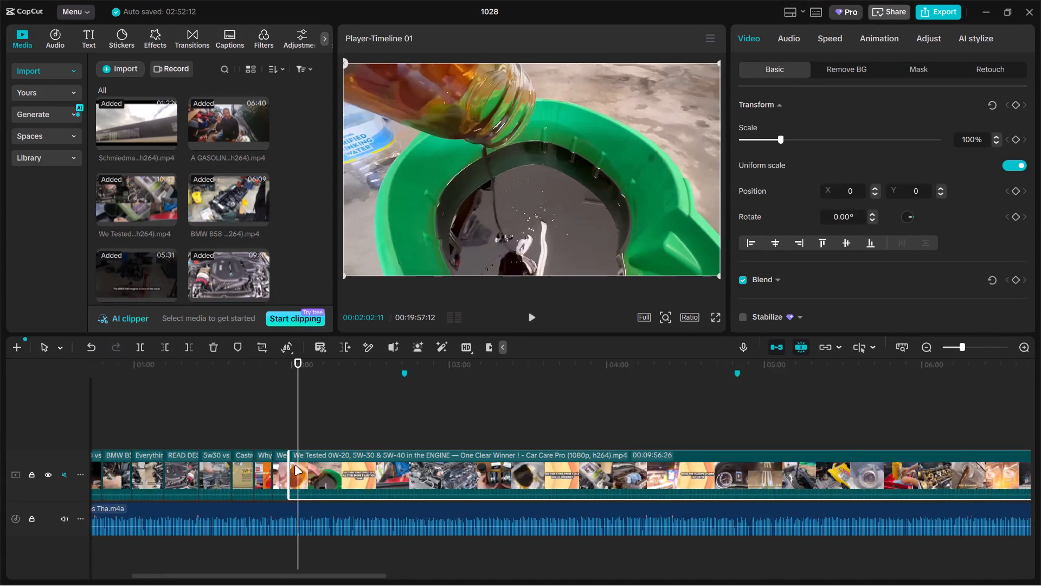
pyautogui.keyDown('ctrl'); pyautogui.scroll(-20, 294, 466); pyautogui.keyUp('ctrl')
pyautogui.moveTo(287, 464); pyautogui.dragTo(699, 468)
# Split the long 5w30 vs 10w30 Engine Oil clip at 00:02:53:24 and delete the part before the cut.
pyautogui.keyDown('ctrl'); pyautogui.scroll(16, 222, 441); pyautogui.keyUp('ctrl')
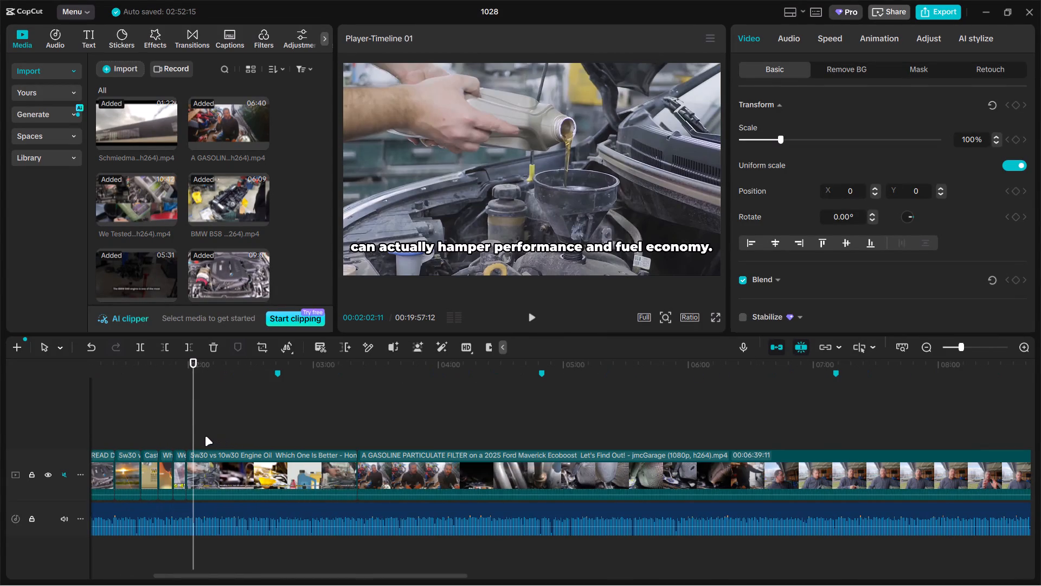
pyautogui.moveTo(194, 432); pyautogui.dragTo(249, 431)
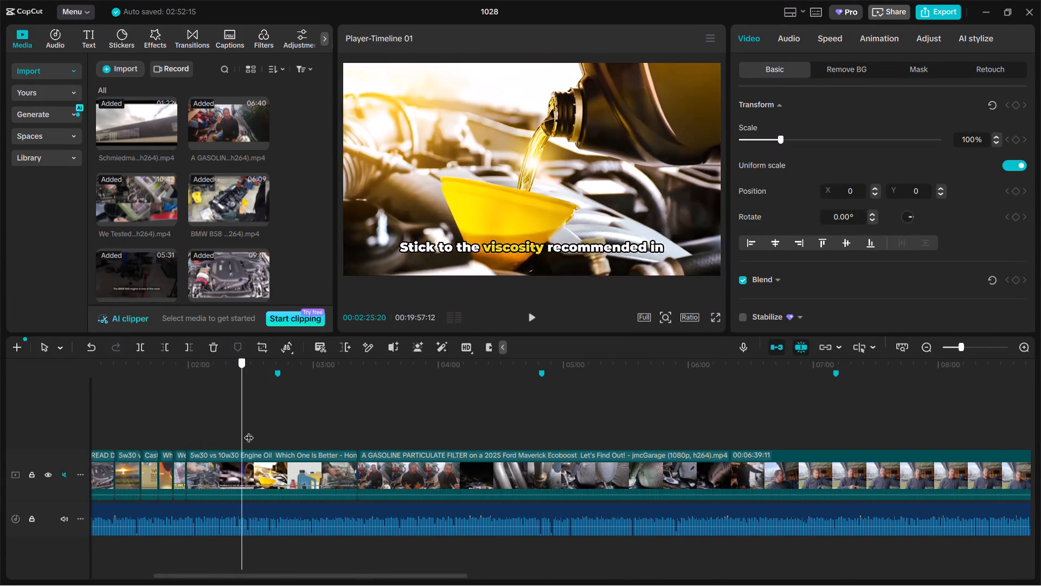
pyautogui.moveTo(249, 431); pyautogui.dragTo(301, 423)
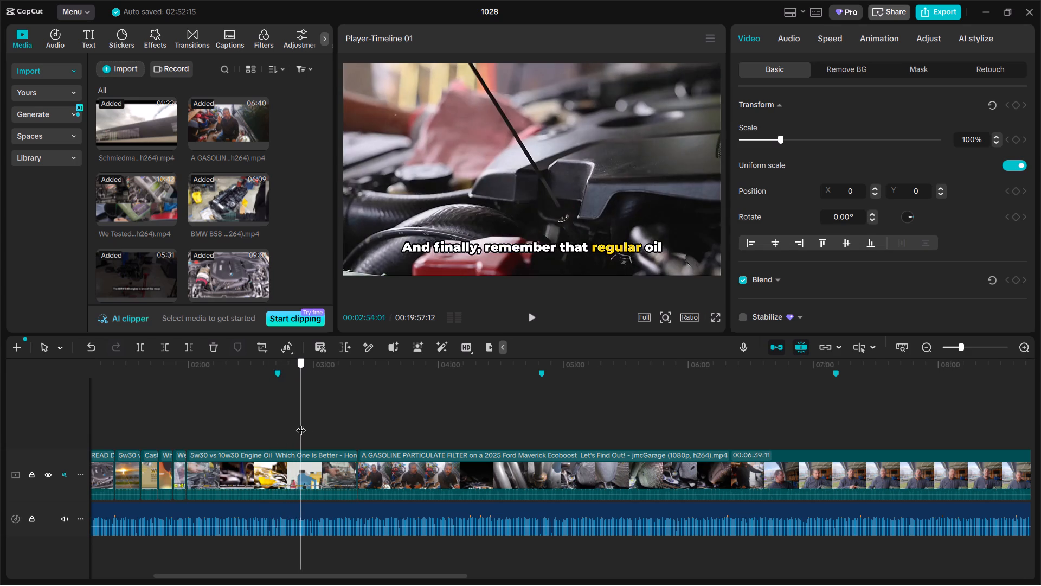
pyautogui.moveTo(301, 423); pyautogui.dragTo(300, 426)
pyautogui.click(314, 464)
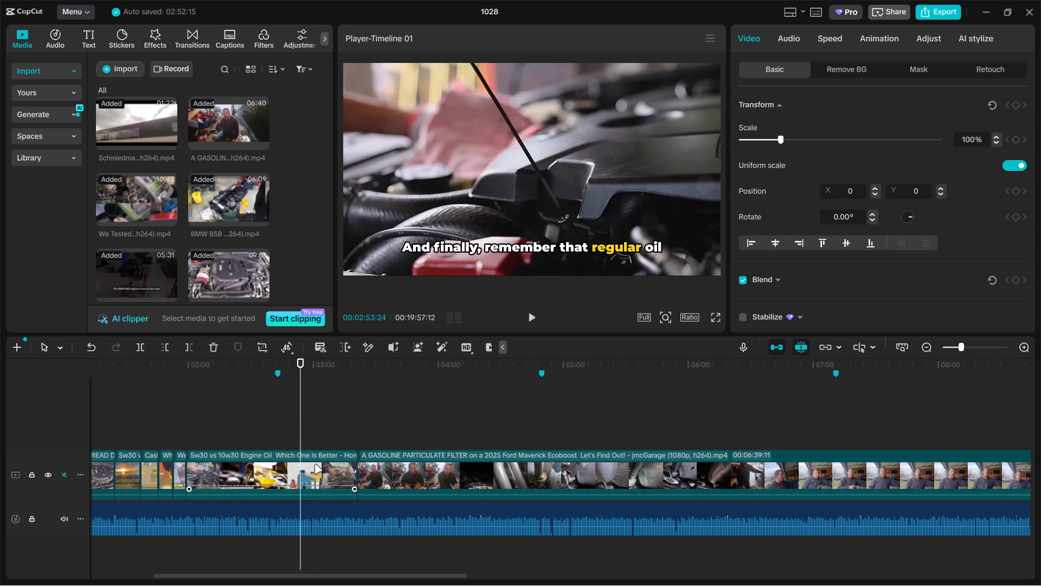
pyautogui.hotkey('ctrl', 'b')
pyautogui.click(259, 462)
pyautogui.press('BackSpace')
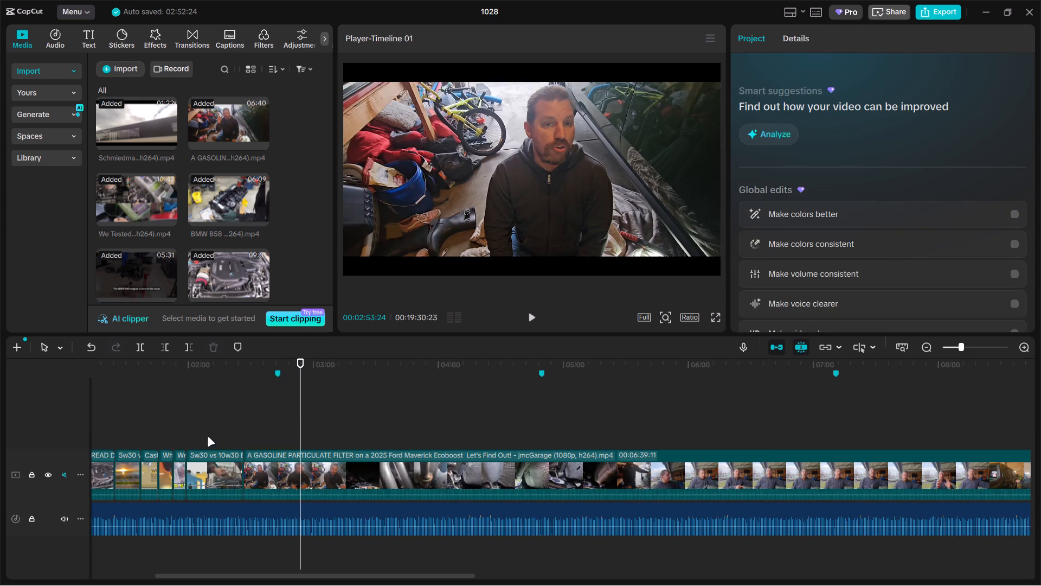
# Trim about five seconds off the start of the 5w30 vs 10w30 Engine Oil clip so it opens on the oil-pouring shot.
pyautogui.click(199, 435)
pyautogui.moveTo(196, 435); pyautogui.dragTo(202, 436)
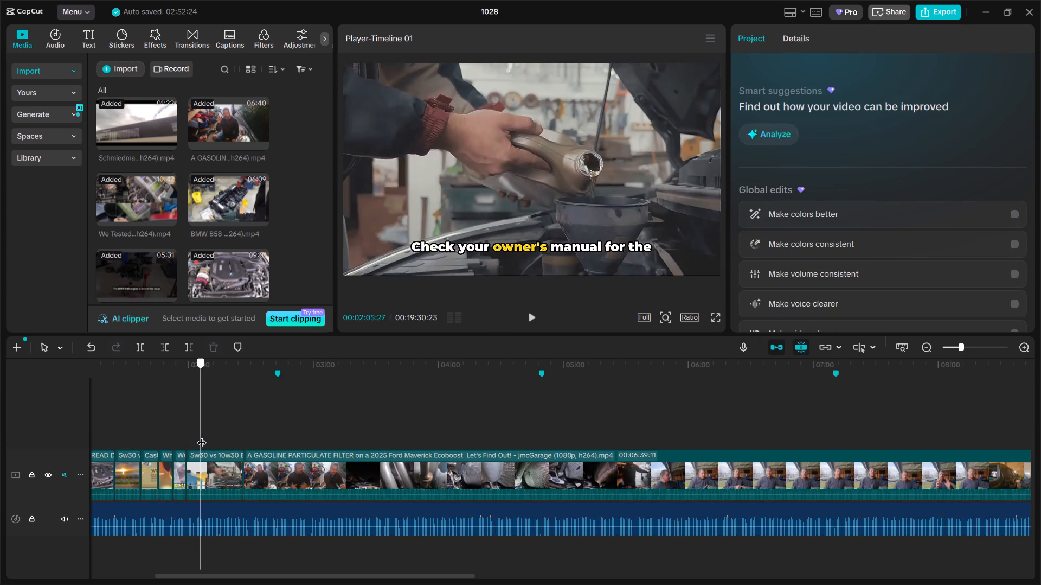
pyautogui.moveTo(202, 436); pyautogui.dragTo(210, 434)
pyautogui.click(209, 464)
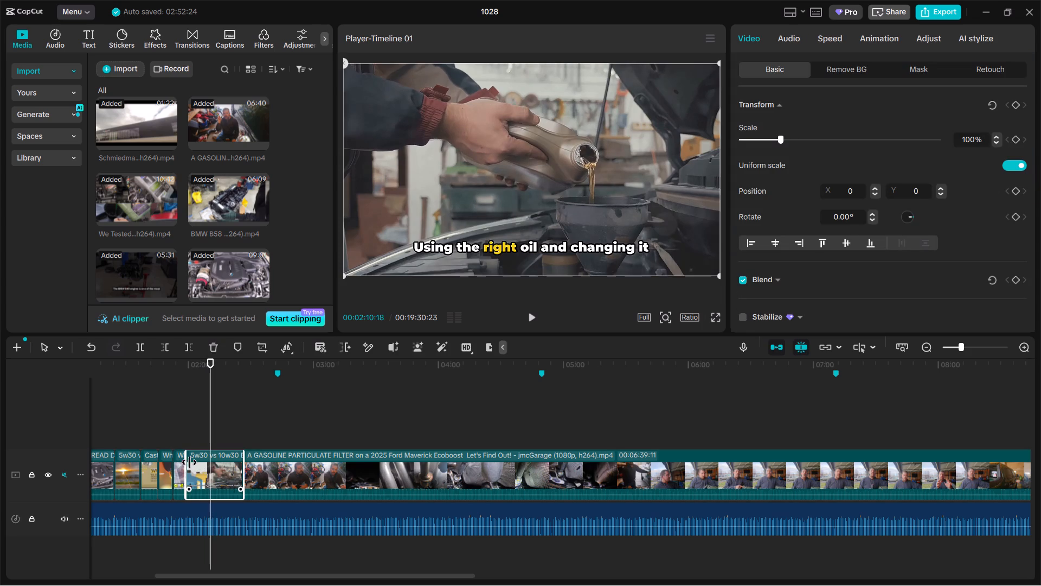
pyautogui.moveTo(186, 462); pyautogui.dragTo(198, 461)
# Split the 5w30 vs 10w30 Engine Oil clip at 00:02:06:21 and delete the part after the cut.
pyautogui.click(183, 441)
pyautogui.moveTo(183, 441); pyautogui.dragTo(186, 441)
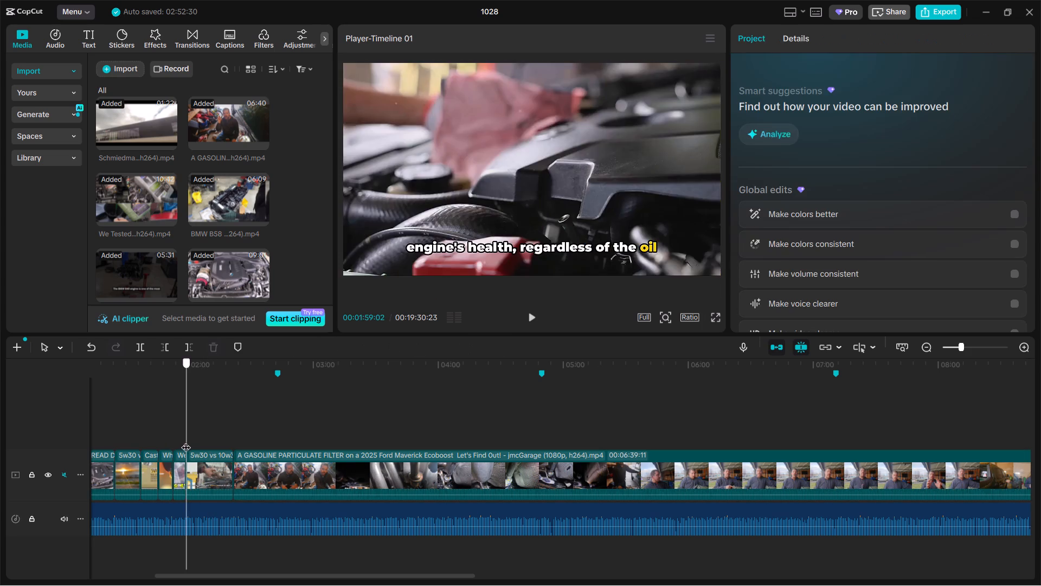
pyautogui.moveTo(186, 441); pyautogui.dragTo(202, 438)
pyautogui.click(211, 463)
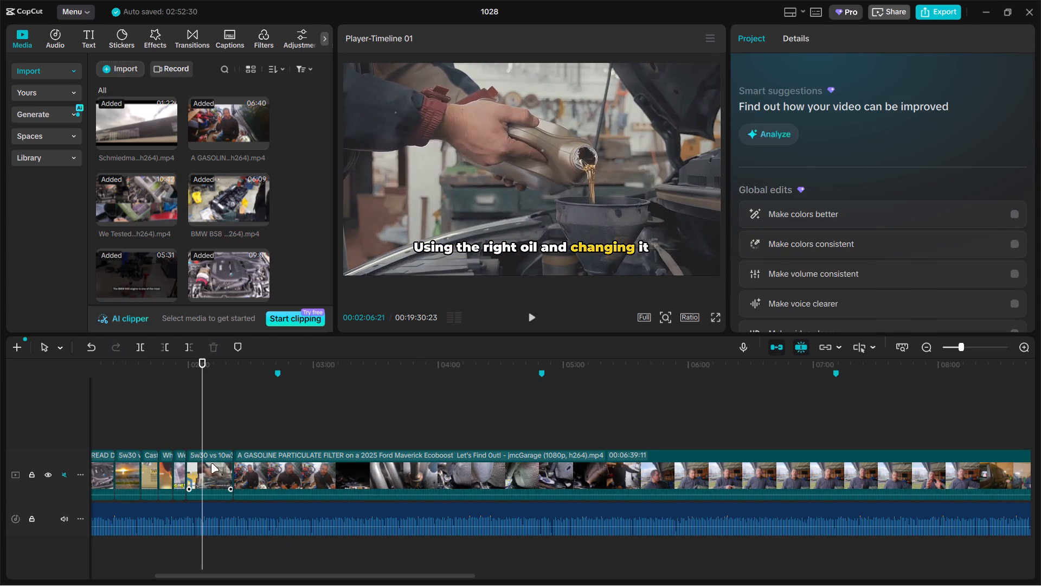
pyautogui.hotkey('ctrl', 'b')
pyautogui.press('BackSpace')
# Enlarge the short oil-pouring segment and shift it downward to push its burned-in captions out of frame.
pyautogui.click(193, 439)
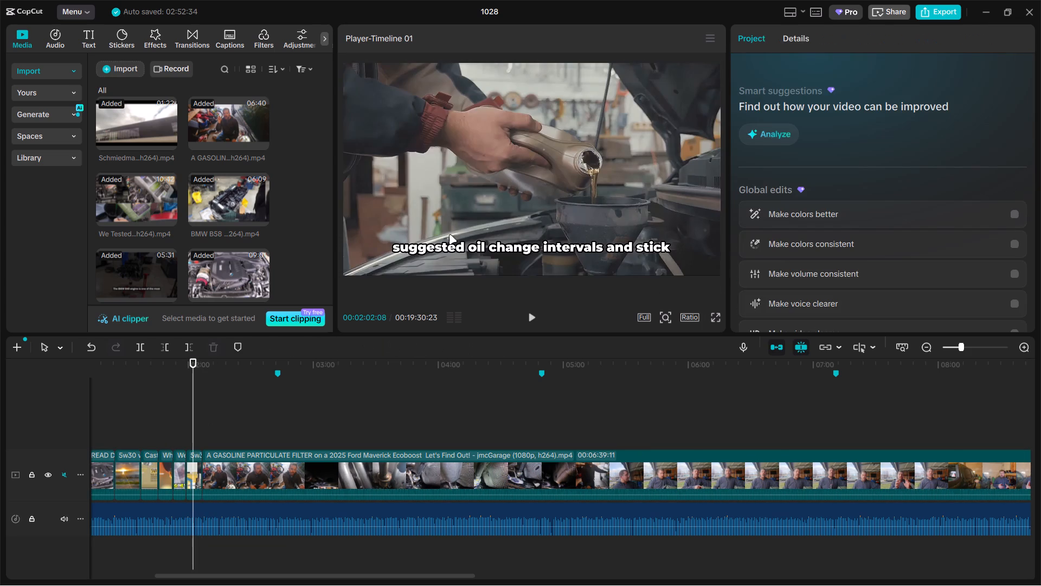
pyautogui.click(462, 222)
pyautogui.moveTo(777, 131); pyautogui.dragTo(791, 131)
pyautogui.moveTo(780, 144); pyautogui.dragTo(793, 140)
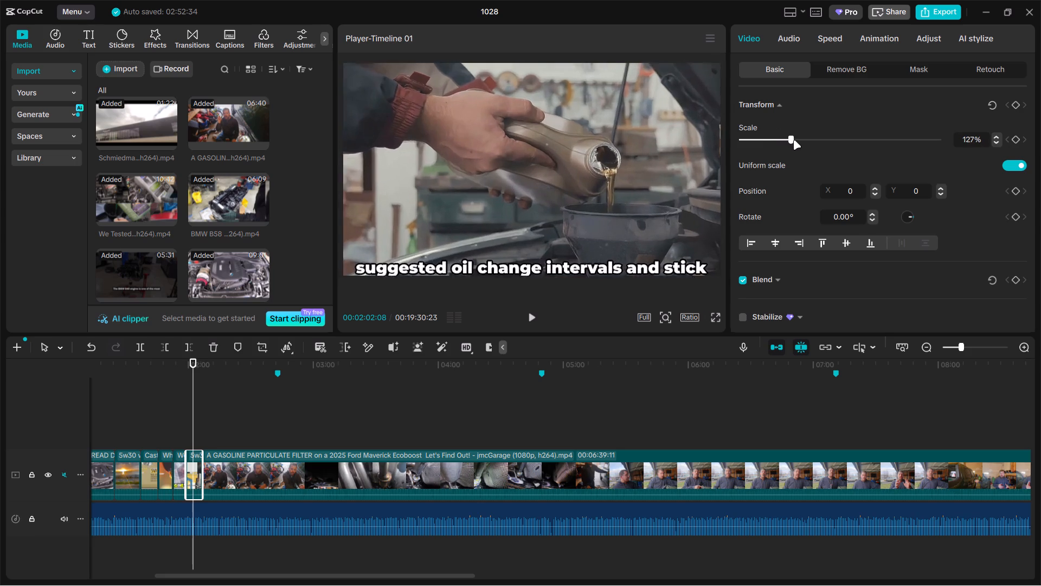
pyautogui.moveTo(793, 140); pyautogui.dragTo(795, 139)
pyautogui.moveTo(625, 179); pyautogui.dragTo(626, 204)
# Find the underbody exhaust footage in the A GASOLINE PARTICULATE FILTER clip, split it at 00:03:16:07 and delete the part before the cut.
pyautogui.click(256, 403)
pyautogui.moveTo(256, 403); pyautogui.dragTo(294, 405)
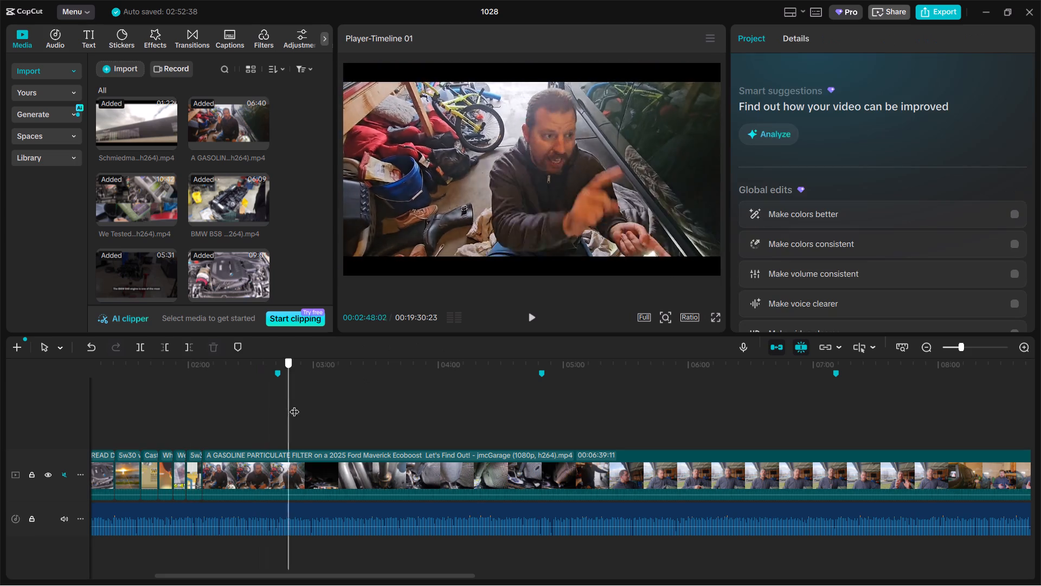
pyautogui.moveTo(294, 405); pyautogui.dragTo(599, 402)
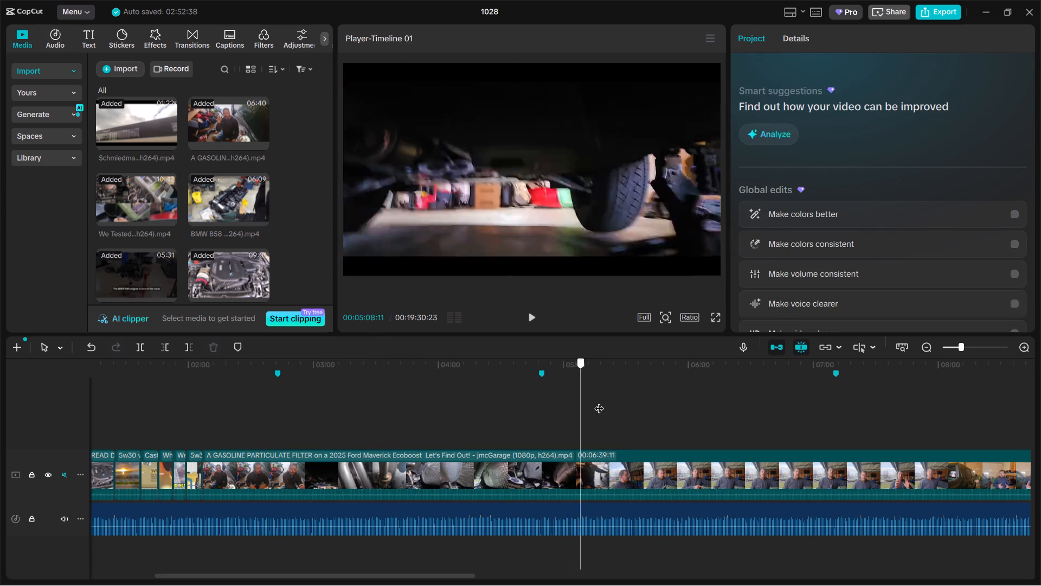
pyautogui.moveTo(599, 402); pyautogui.dragTo(921, 407)
pyautogui.keyDown('ctrl'); pyautogui.scroll(-5, 913, 425); pyautogui.keyUp('ctrl')
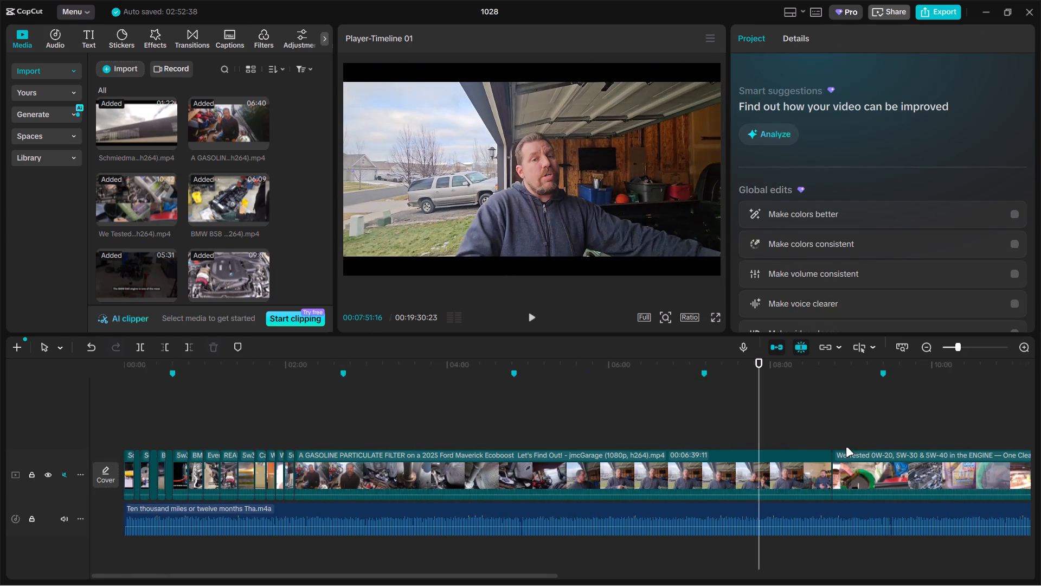
pyautogui.moveTo(846, 448); pyautogui.dragTo(730, 430)
pyautogui.moveTo(662, 424); pyautogui.dragTo(575, 422)
pyautogui.moveTo(304, 422); pyautogui.dragTo(286, 423)
pyautogui.moveTo(269, 422); pyautogui.dragTo(252, 423)
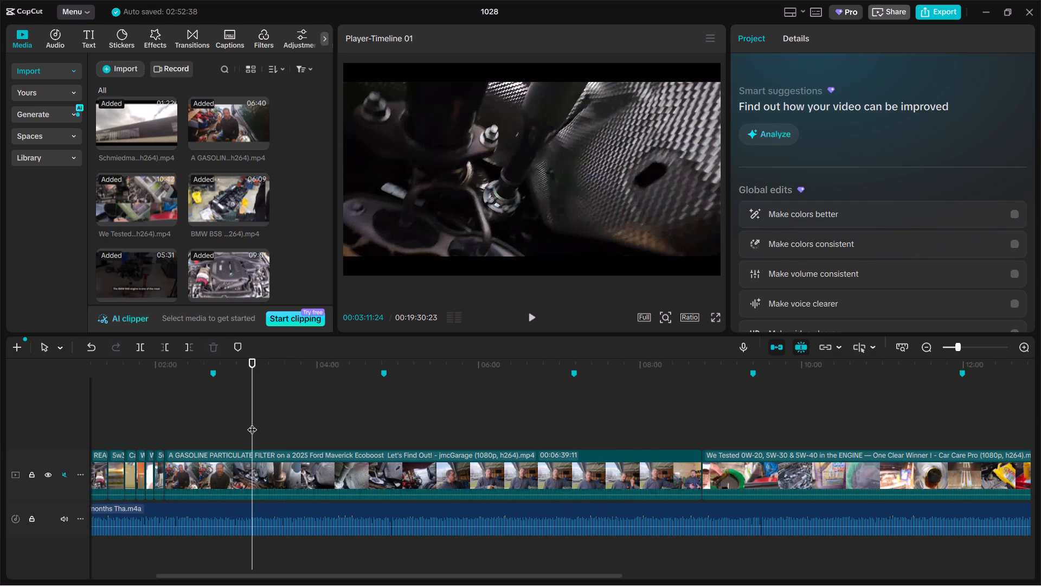
pyautogui.moveTo(252, 423); pyautogui.dragTo(258, 421)
pyautogui.click(277, 475)
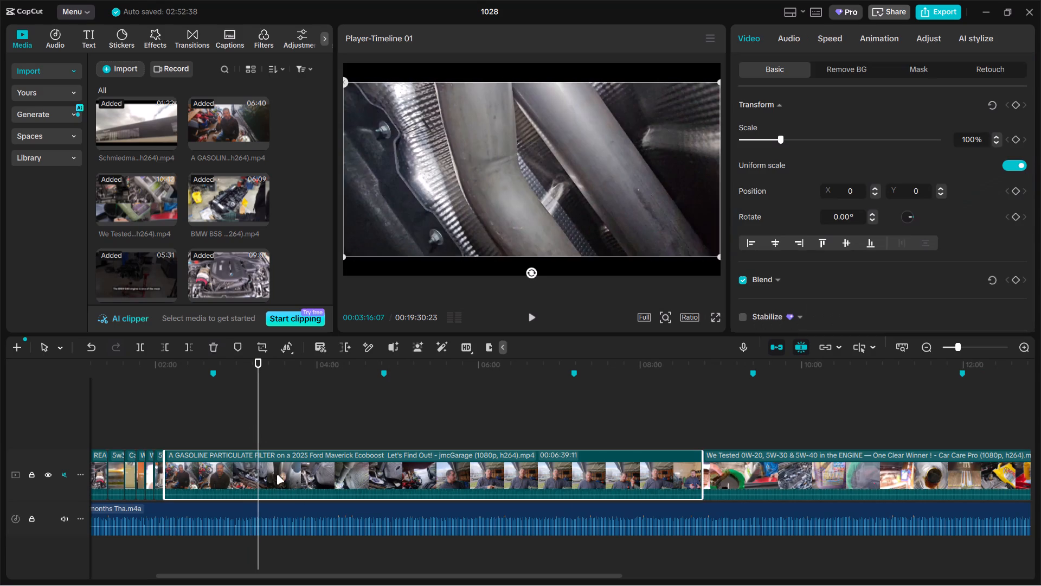
pyautogui.hotkey('ctrl', 'b')
pyautogui.click(210, 458)
pyautogui.press('BackSpace')
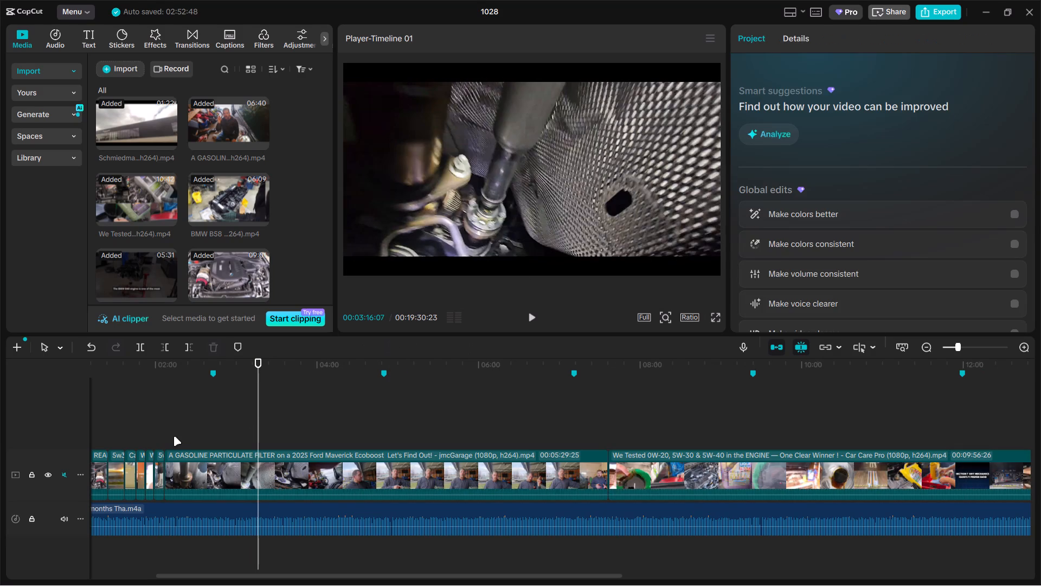
# Split the A GASOLINE PARTICULATE FILTER clip at 00:02:16:19 and delete the part after the cut.
pyautogui.doubleClick(173, 436)
pyautogui.click(201, 471)
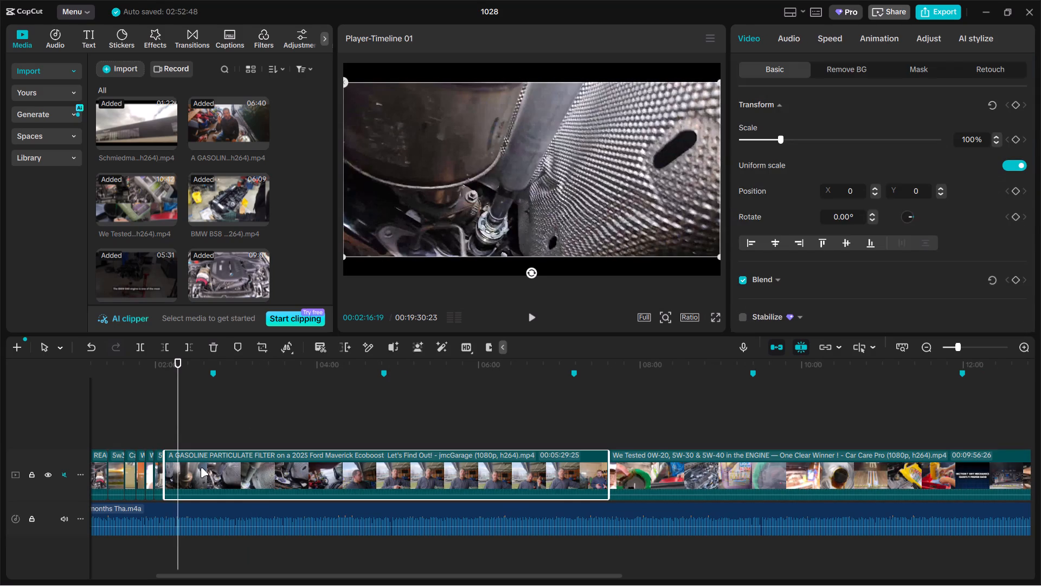
pyautogui.hotkey('ctrl', 'b')
pyautogui.press('BackSpace')
# Scale the short A GASOLINE PARTICULATE FILTER segment to 127% to remove its black bars.
pyautogui.click(173, 437)
pyautogui.click(558, 204)
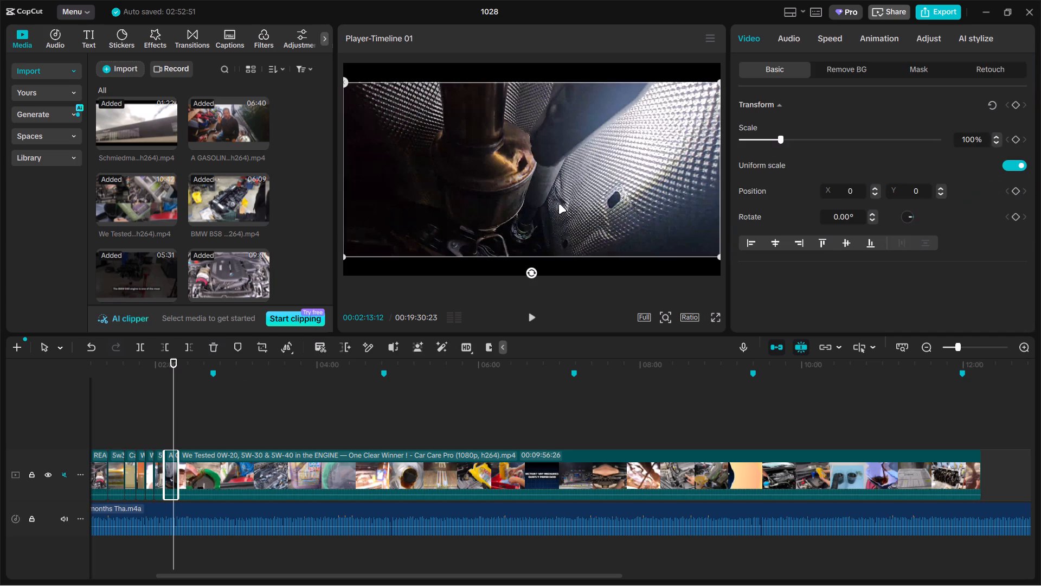
pyautogui.moveTo(783, 135); pyautogui.dragTo(791, 133)
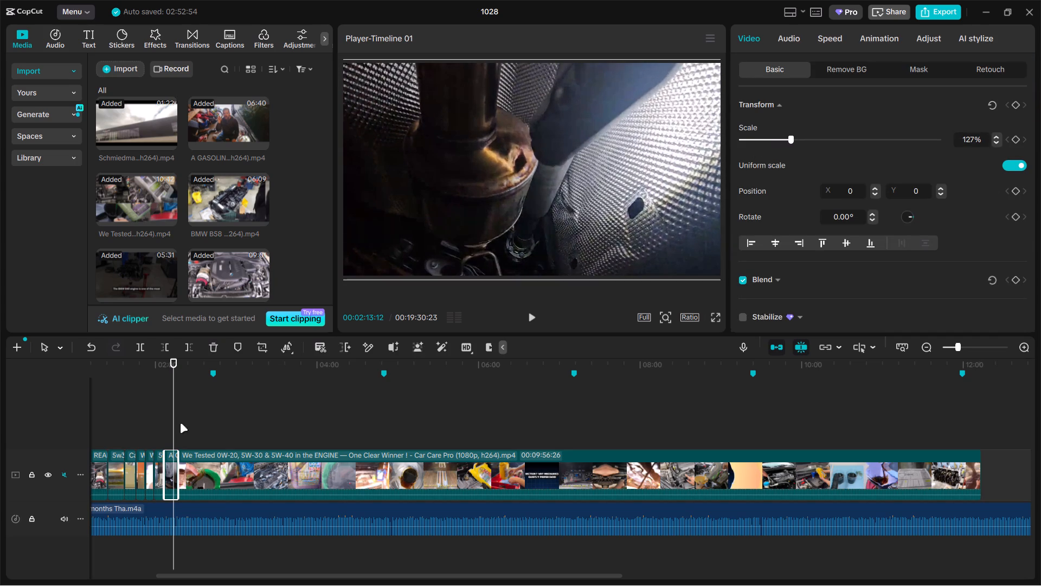
# Find caption-free engine footage in the long We Tested clip, split it at 00:02:49:19 and delete the part before the cut.
pyautogui.click(223, 432)
pyautogui.moveTo(223, 432); pyautogui.dragTo(275, 432)
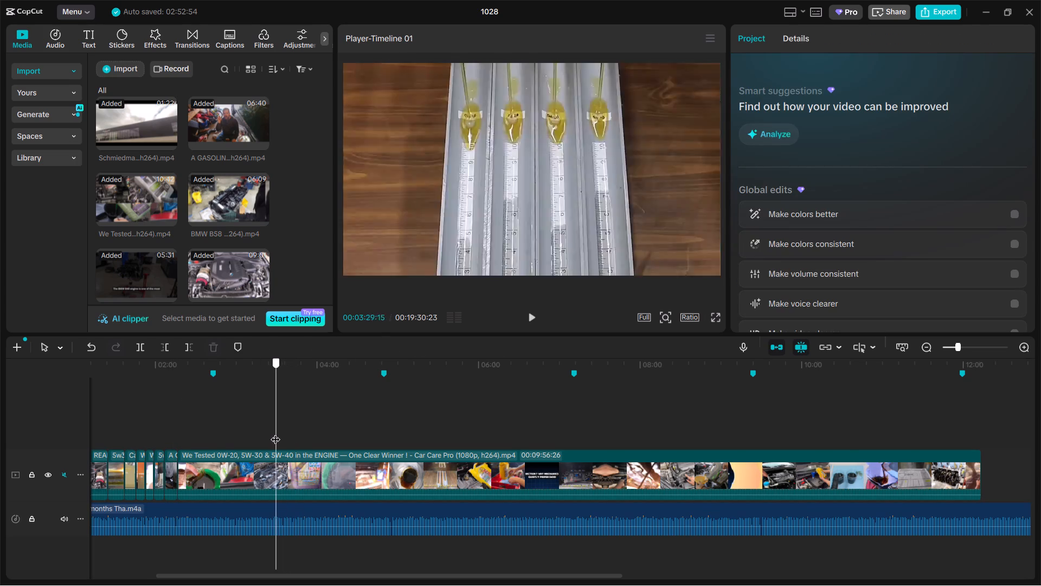
pyautogui.moveTo(275, 432); pyautogui.dragTo(702, 447)
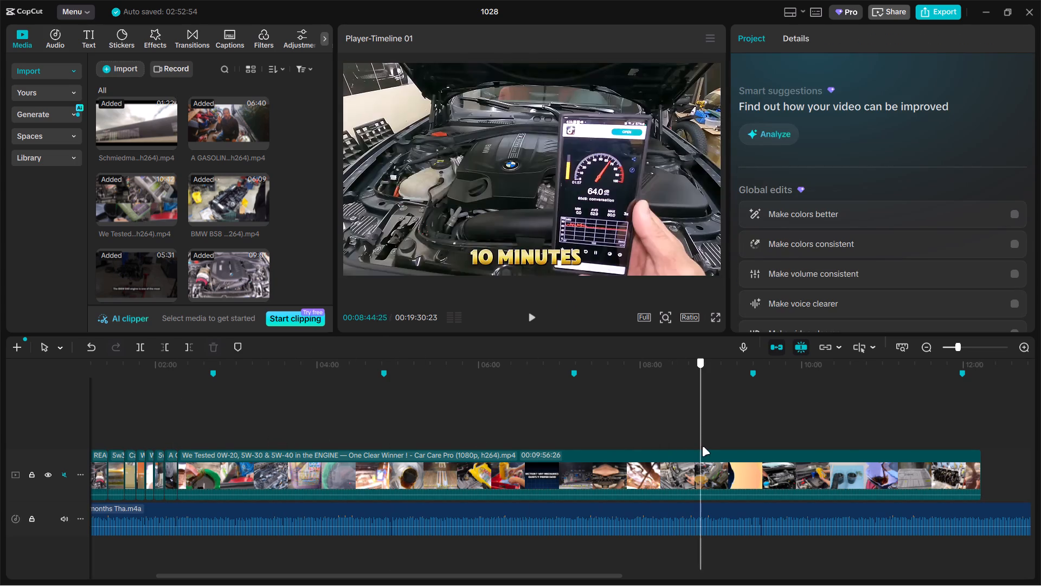
pyautogui.moveTo(702, 447); pyautogui.dragTo(235, 418)
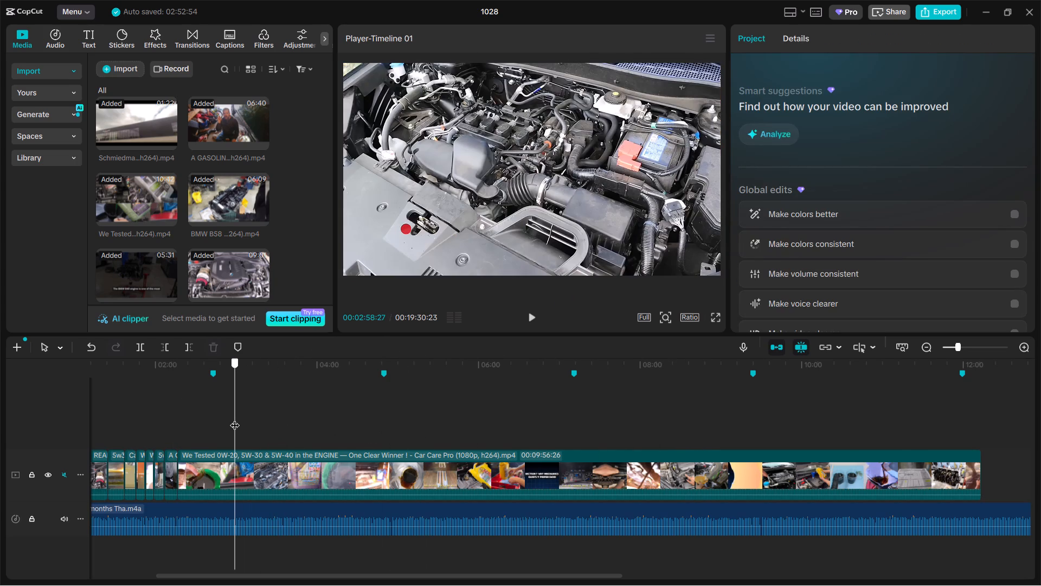
pyautogui.moveTo(235, 418); pyautogui.dragTo(224, 418)
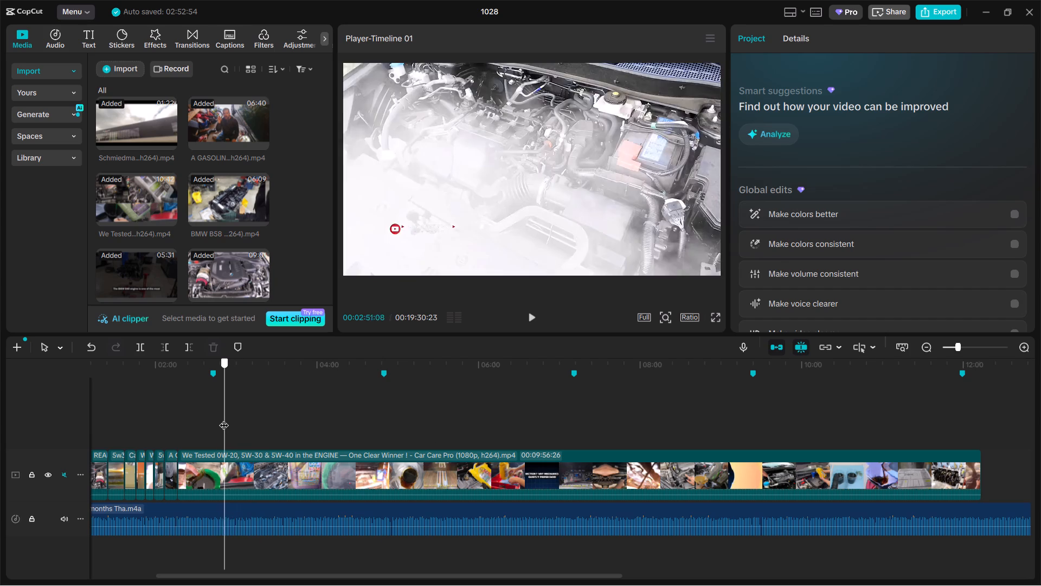
pyautogui.moveTo(224, 418); pyautogui.dragTo(203, 419)
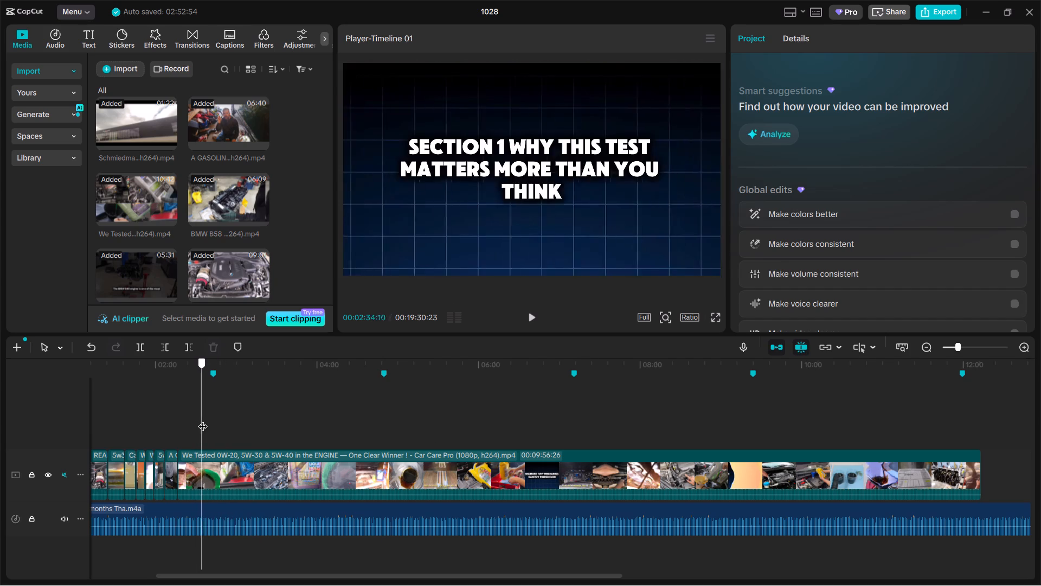
pyautogui.moveTo(203, 419); pyautogui.dragTo(218, 416)
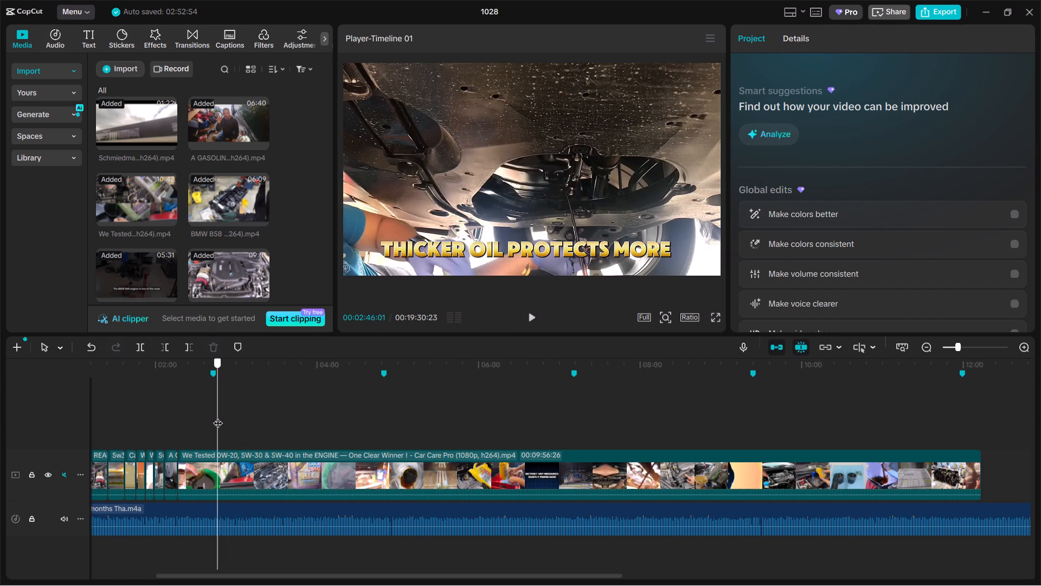
pyautogui.moveTo(218, 416); pyautogui.dragTo(222, 416)
pyautogui.click(233, 468)
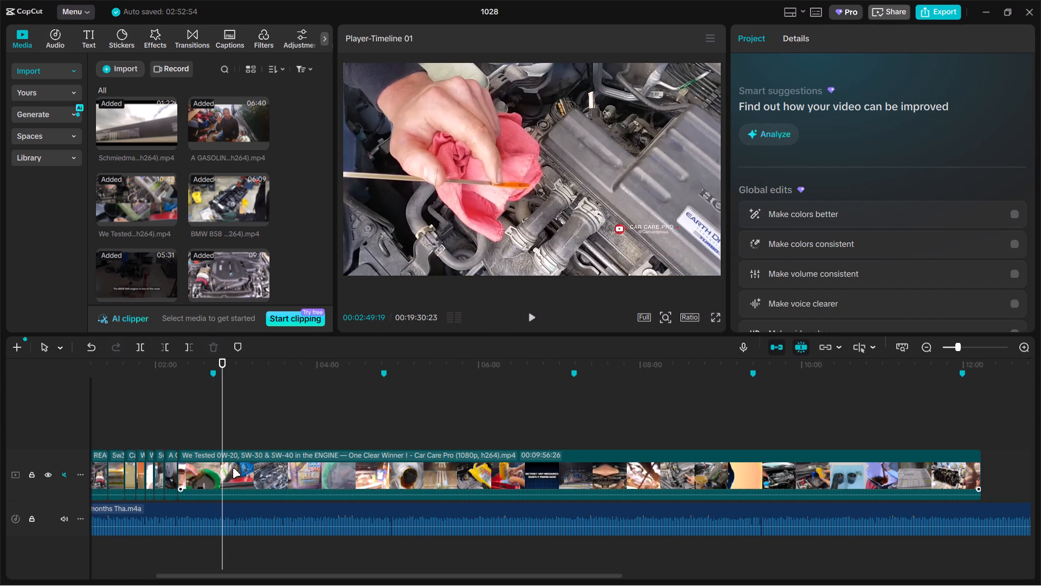
pyautogui.hotkey('ctrl', 'b')
pyautogui.click(184, 464)
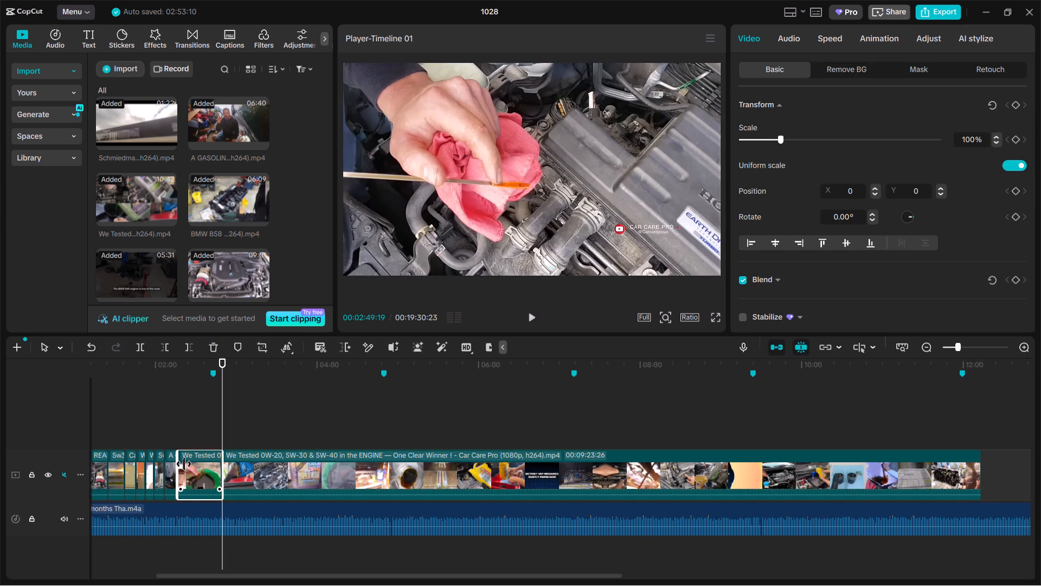
pyautogui.press('BackSpace')
# Split the long We Tested clip at 00:02:25:22 to separate a short opening segment.
pyautogui.click(178, 438)
pyautogui.keyDown('ctrl'); pyautogui.scroll(5, 178, 437); pyautogui.keyUp('ctrl')
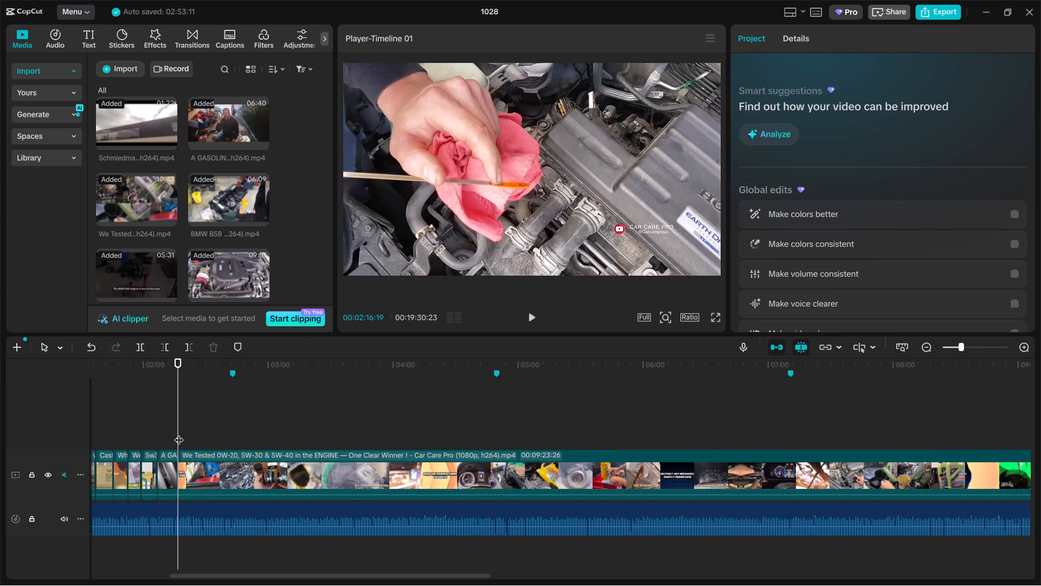
pyautogui.moveTo(179, 433); pyautogui.dragTo(195, 433)
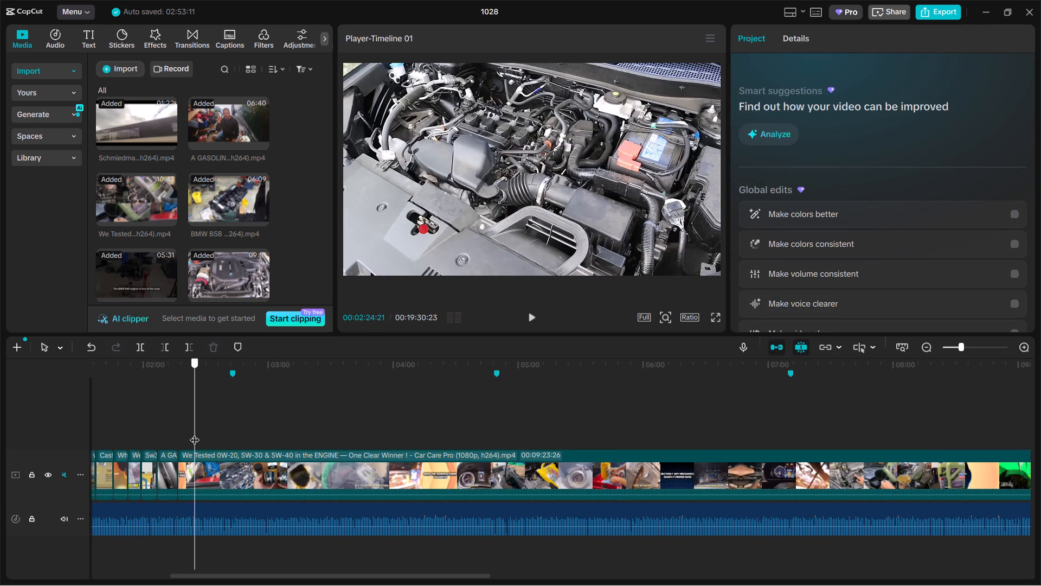
pyautogui.moveTo(195, 433); pyautogui.dragTo(197, 433)
pyautogui.click(203, 469)
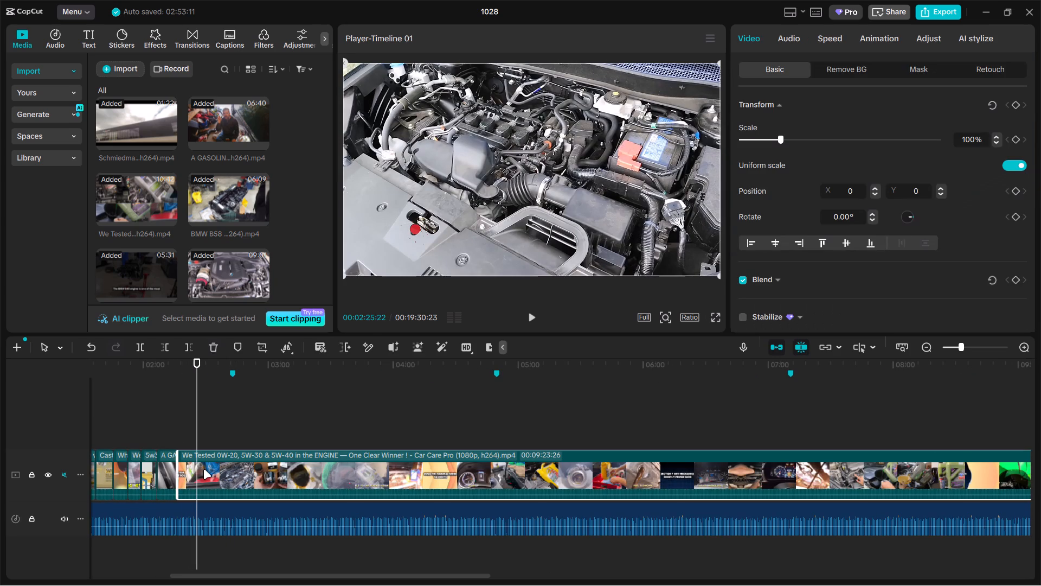
pyautogui.hotkey('ctrl', 'b')
# Enlarge the short We Tested segment and shift it downward to hide the Car Care Pro watermark.
pyautogui.click(187, 429)
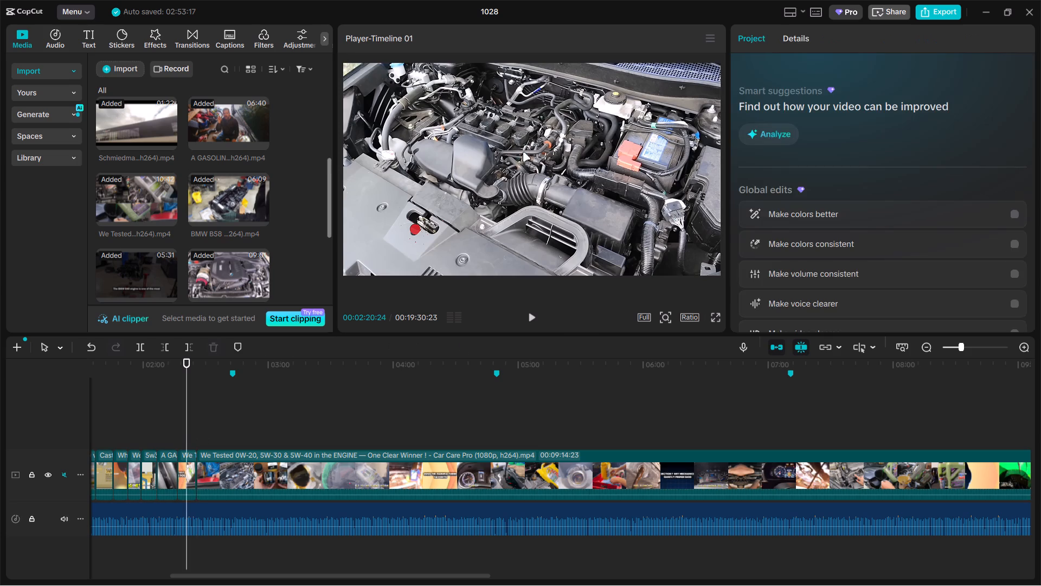
pyautogui.click(523, 152)
pyautogui.moveTo(786, 135); pyautogui.dragTo(802, 133)
pyautogui.moveTo(583, 159); pyautogui.dragTo(581, 189)
# Copy the Everything You Need segment at 00:01:04:28 and insert the copy at 00:02:25:22, before the long We Tested clip.
pyautogui.click(177, 427)
pyautogui.moveTo(178, 427); pyautogui.dragTo(186, 424)
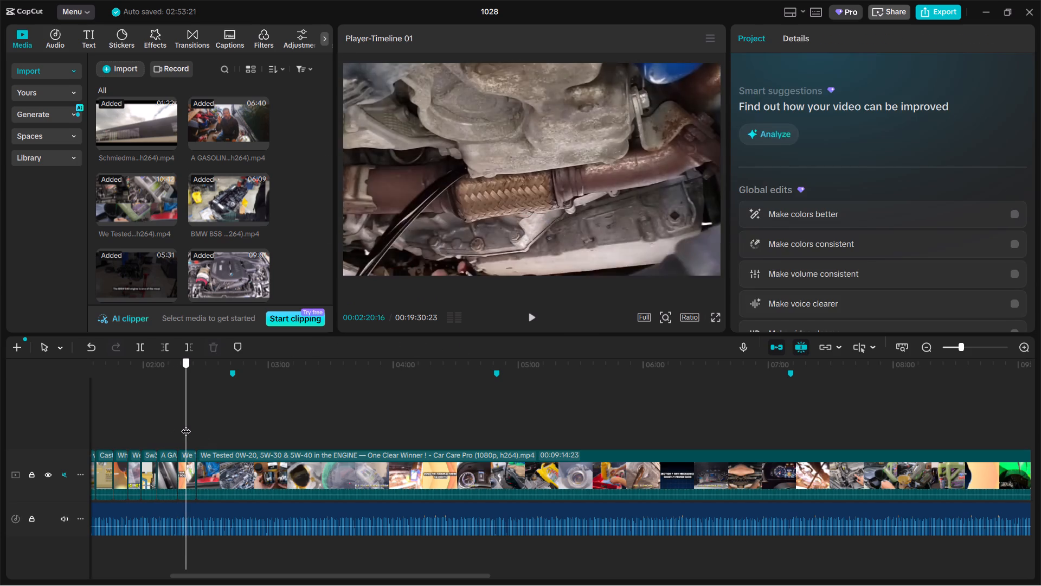
pyautogui.moveTo(186, 424); pyautogui.dragTo(196, 420)
pyautogui.keyDown('ctrl'); pyautogui.scroll(-3, 204, 422); pyautogui.keyUp('ctrl')
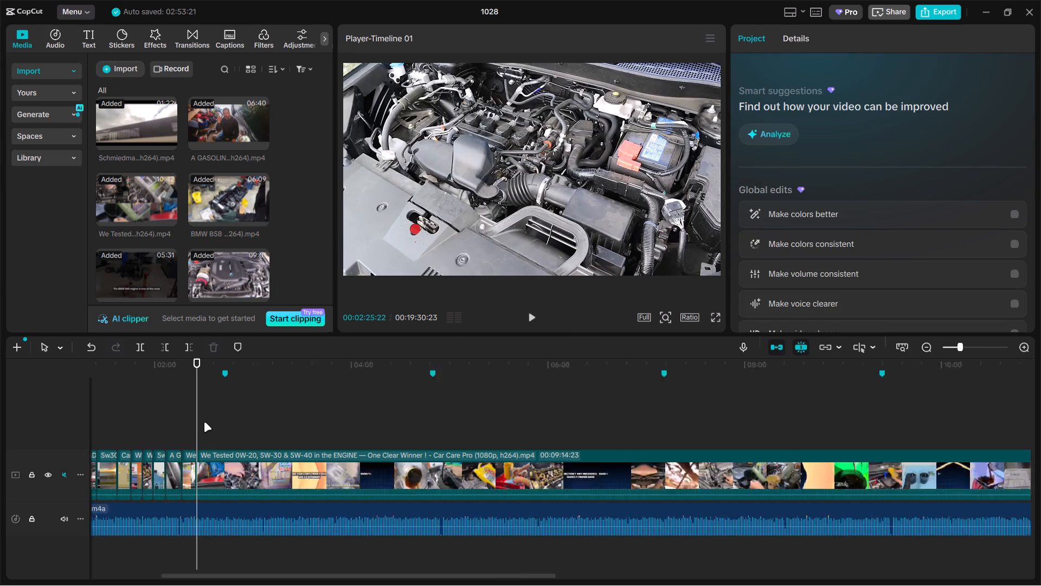
pyautogui.keyDown('ctrl'); pyautogui.scroll(-2, 204, 422); pyautogui.keyUp('ctrl')
pyautogui.click(104, 423)
pyautogui.moveTo(104, 423); pyautogui.dragTo(131, 421)
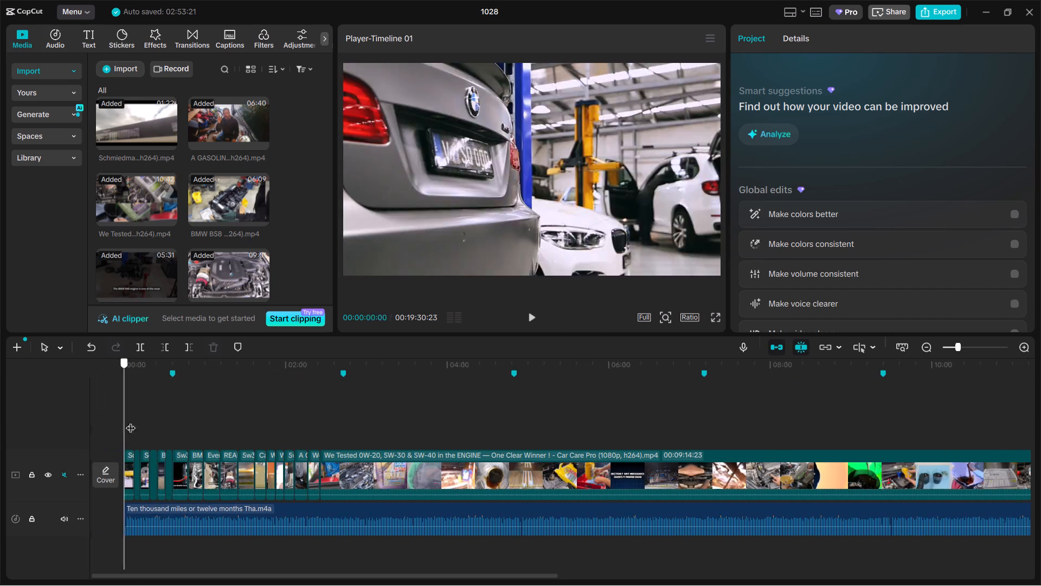
pyautogui.moveTo(131, 421); pyautogui.dragTo(208, 415)
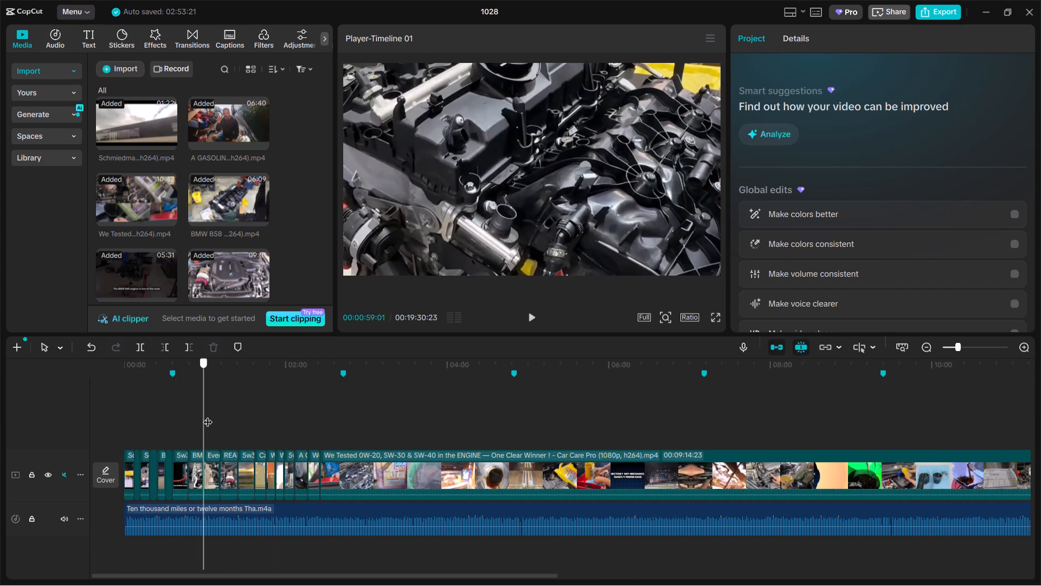
pyautogui.moveTo(208, 415); pyautogui.dragTo(211, 415)
pyautogui.click(213, 462)
pyautogui.hotkey('ctrl', 'c')
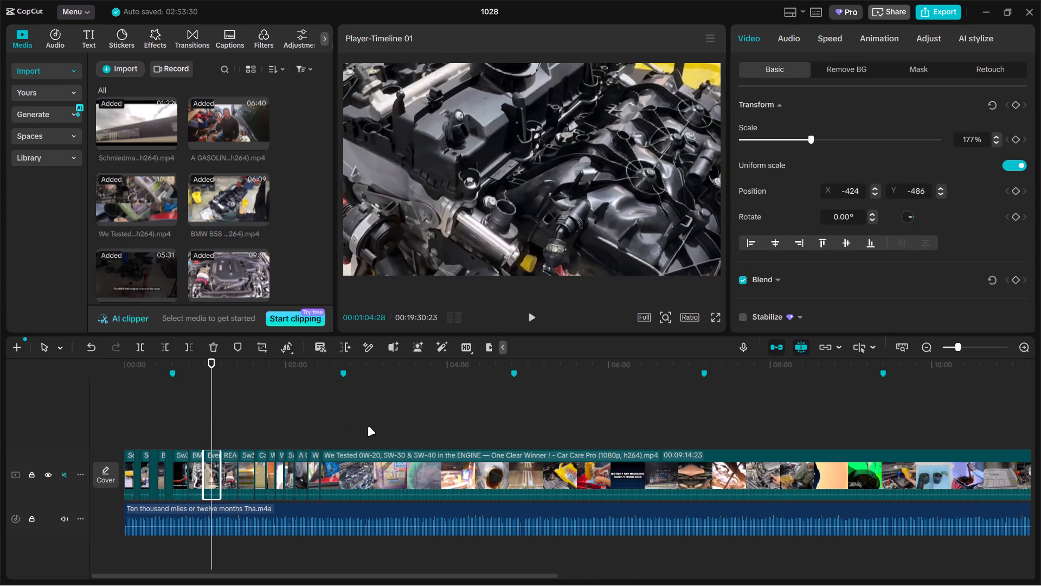
pyautogui.keyDown('ctrl'); pyautogui.click(319, 426); pyautogui.keyUp('ctrl')
pyautogui.hotkey('ctrl', 'v')
pyautogui.moveTo(329, 423); pyautogui.dragTo(329, 462)
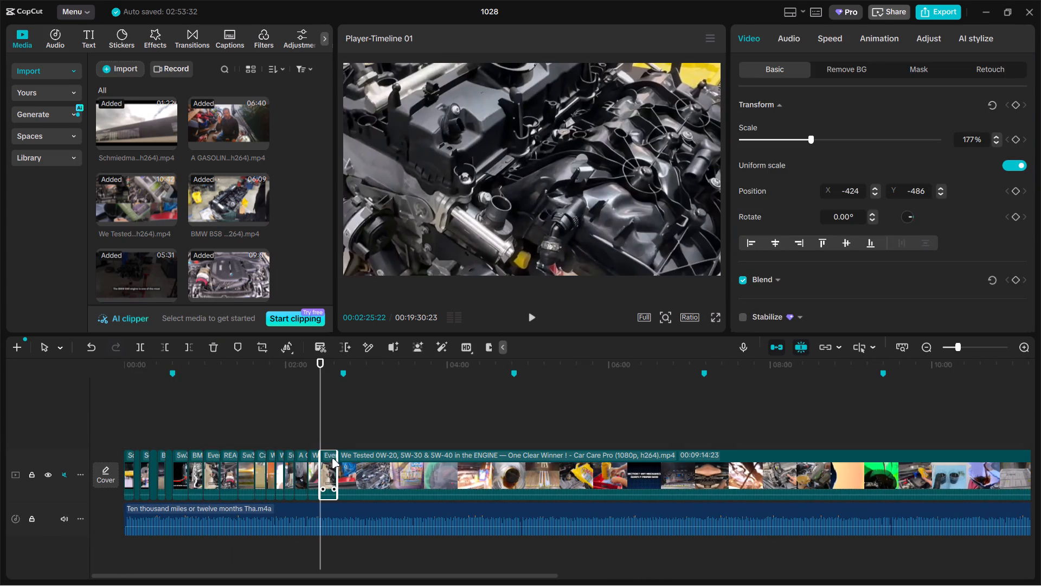
# Extend the end of the copied Everything You Need segment, and trim its start so it covers different footage of the engine.
pyautogui.keyDown('ctrl'); pyautogui.scroll(10, 336, 442); pyautogui.keyUp('ctrl')
pyautogui.moveTo(362, 474); pyautogui.dragTo(407, 474)
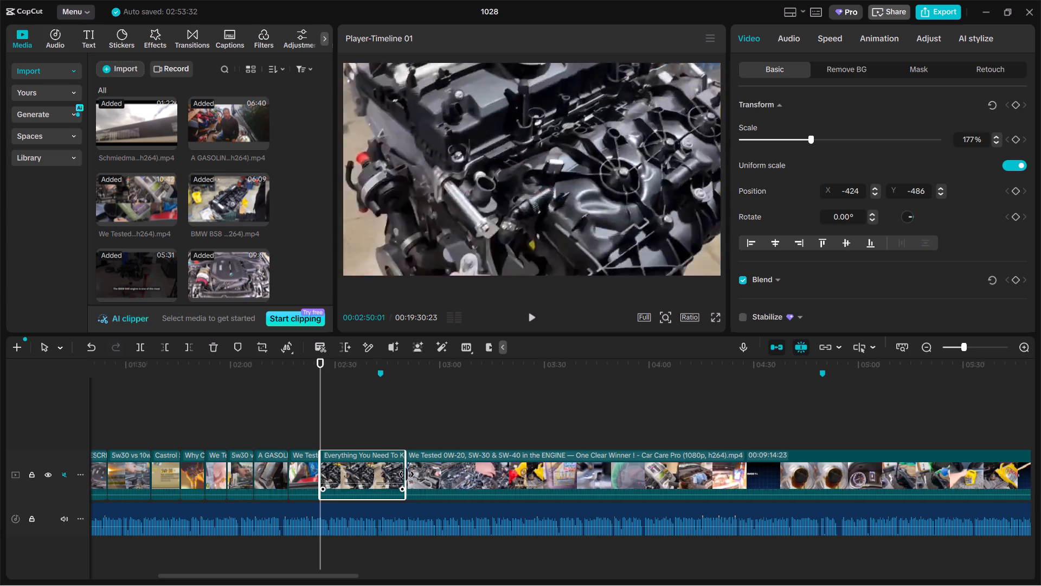
pyautogui.moveTo(407, 474); pyautogui.dragTo(409, 474)
pyautogui.moveTo(323, 473); pyautogui.dragTo(384, 475)
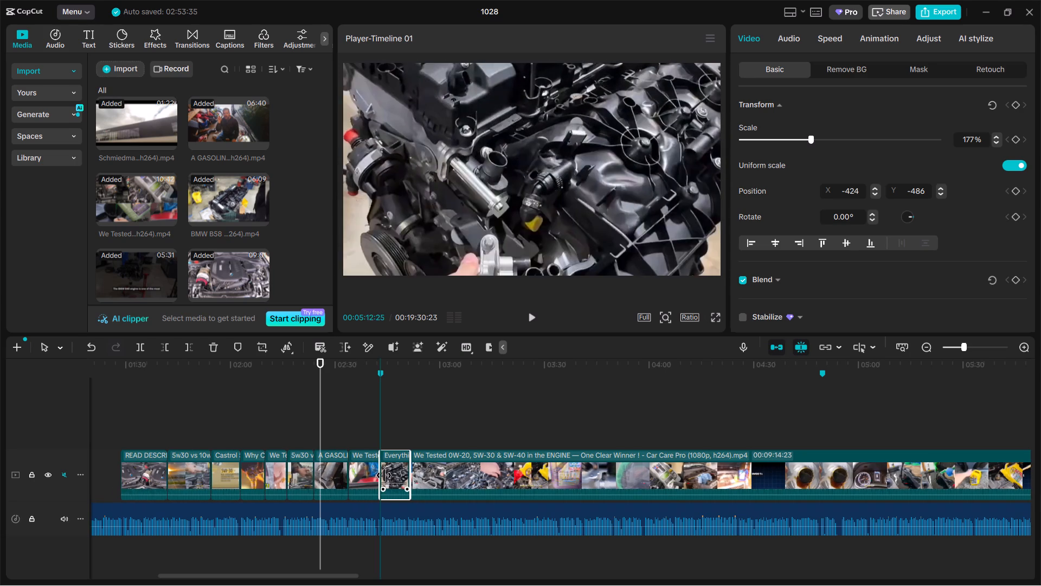
pyautogui.moveTo(384, 475); pyautogui.dragTo(389, 475)
pyautogui.click(344, 468)
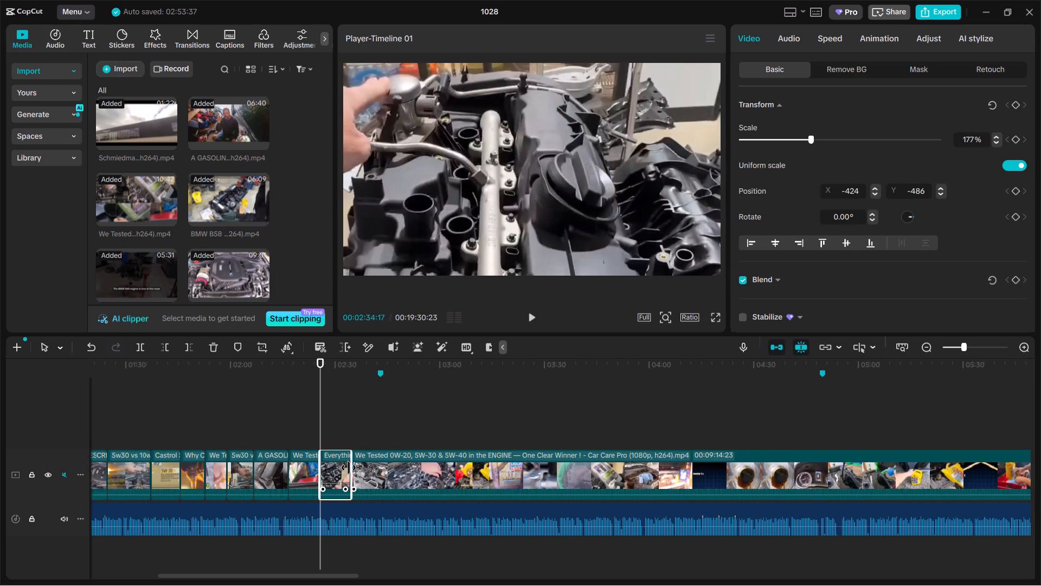
# Find caption-free footage in the long We Tested clip, split it at 00:03:18:00 and delete the part before the cut.
pyautogui.click(354, 439)
pyautogui.moveTo(354, 439); pyautogui.dragTo(409, 436)
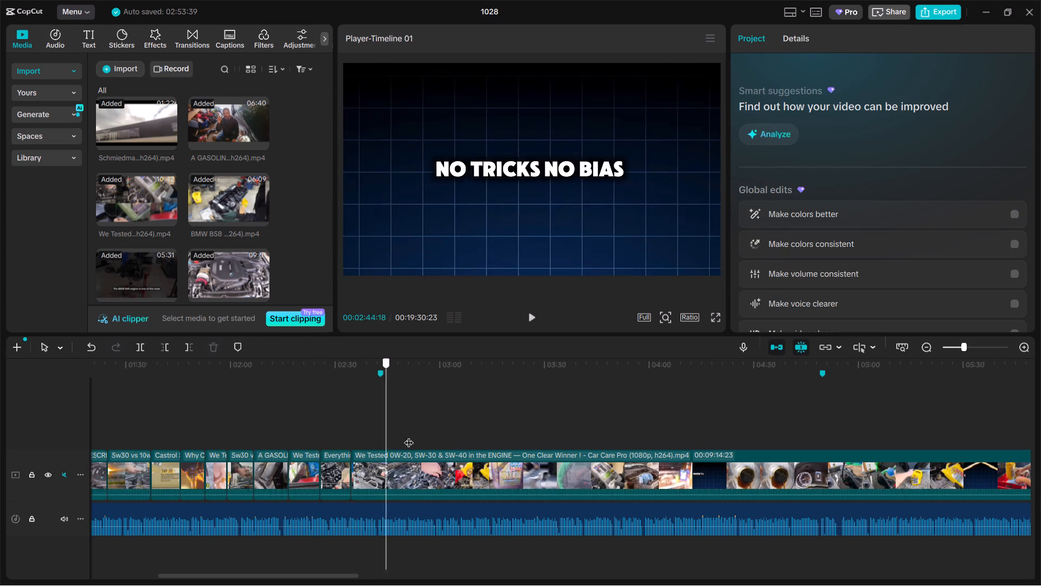
pyautogui.moveTo(409, 436); pyautogui.dragTo(502, 428)
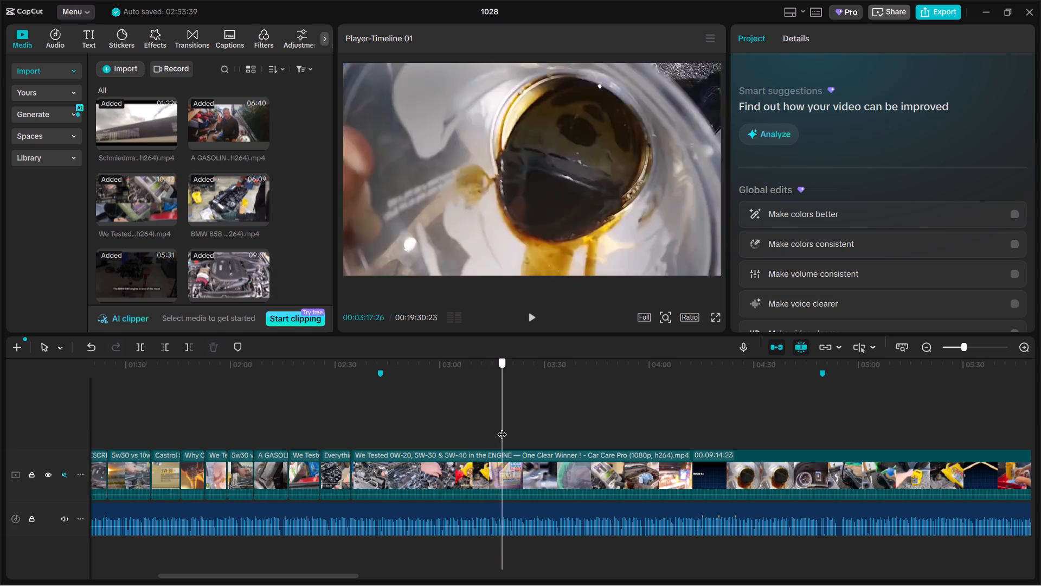
pyautogui.moveTo(502, 428); pyautogui.dragTo(496, 428)
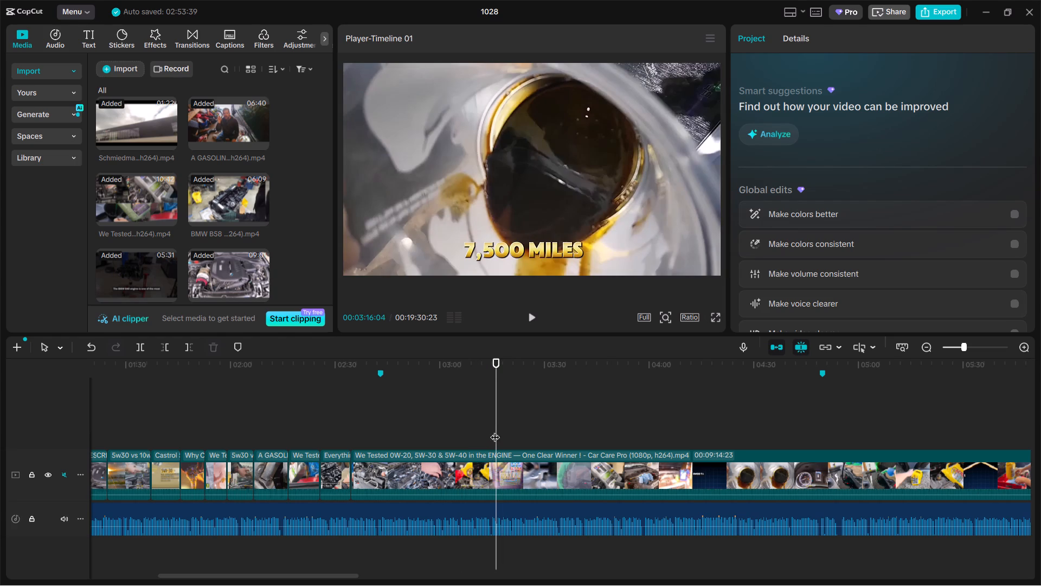
pyautogui.moveTo(496, 430); pyautogui.dragTo(503, 426)
pyautogui.click(507, 470)
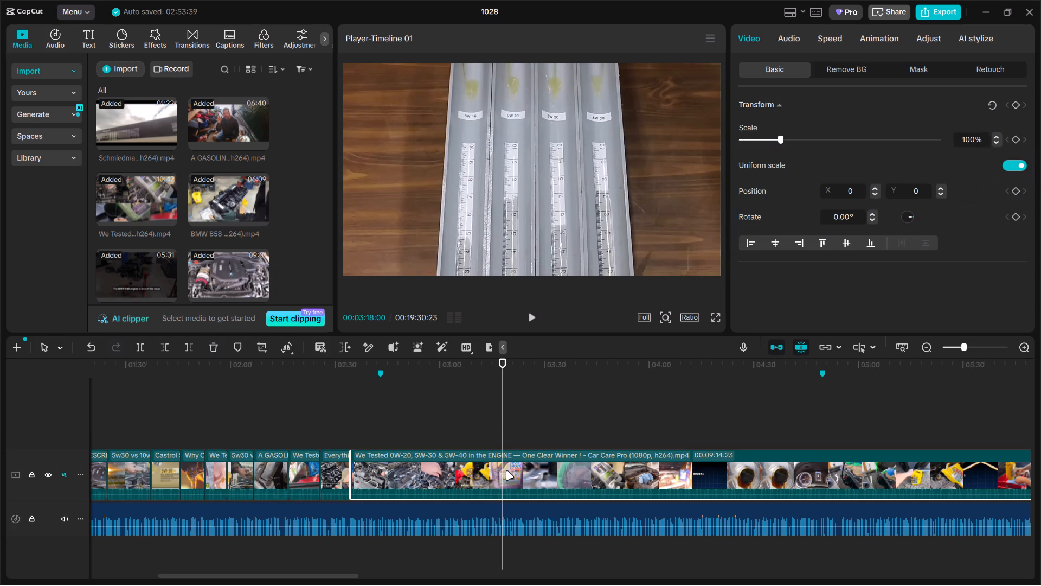
pyautogui.hotkey('ctrl', 'b')
pyautogui.click(438, 471)
pyautogui.press('BackSpace')
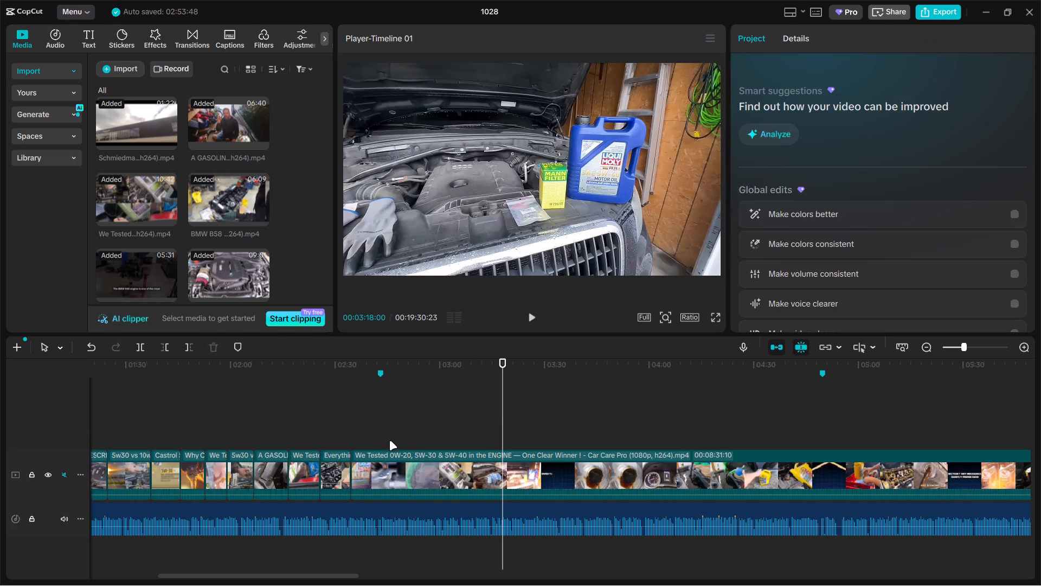
# Split the long We Tested clip at 00:02:39:19 and delete everything after the cut.
pyautogui.doubleClick(364, 432)
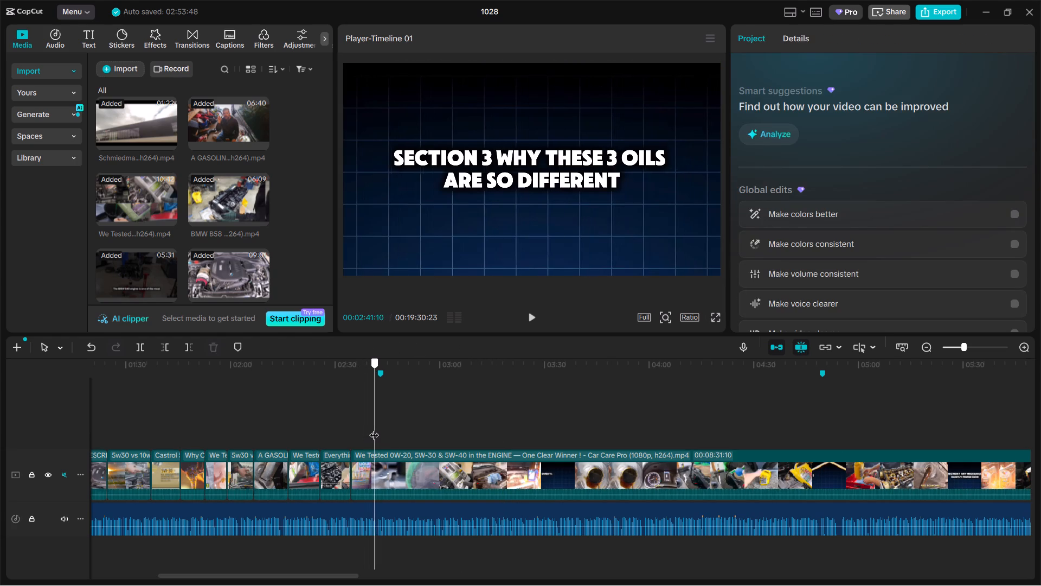
pyautogui.click(393, 470)
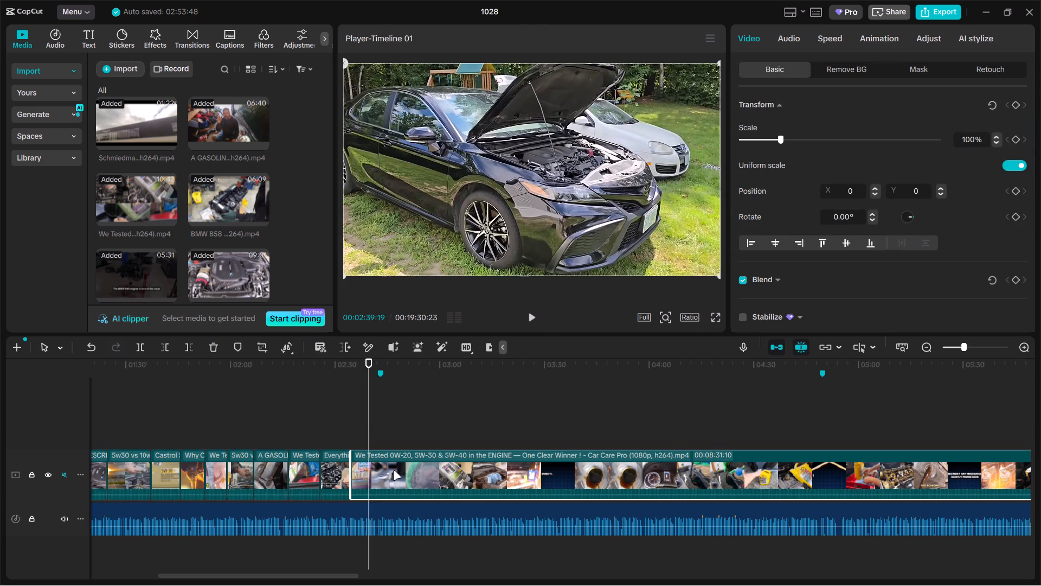
pyautogui.hotkey('ctrl', 'b')
pyautogui.press('BackSpace')
# Move the new short We Tested segment to directly after the A GASOLINE segment.
pyautogui.moveTo(363, 462); pyautogui.dragTo(354, 463)
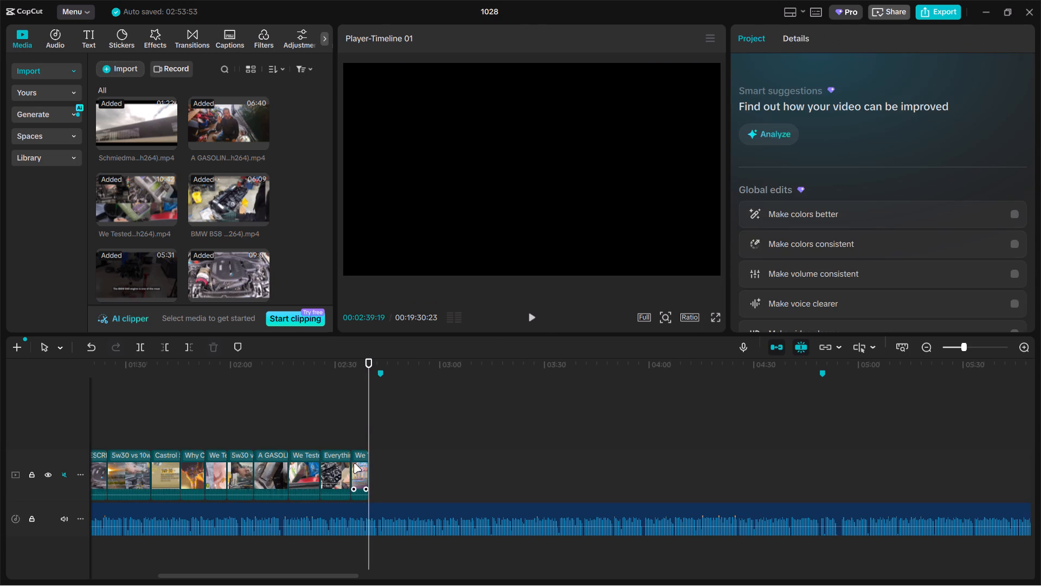
pyautogui.moveTo(354, 463); pyautogui.dragTo(300, 464)
# Lengthen the We Tested segment at 00:01:56:13 slightly, and play the end of the section to check it against the voiceover.
pyautogui.click(246, 436)
pyautogui.moveTo(239, 436); pyautogui.dragTo(198, 430)
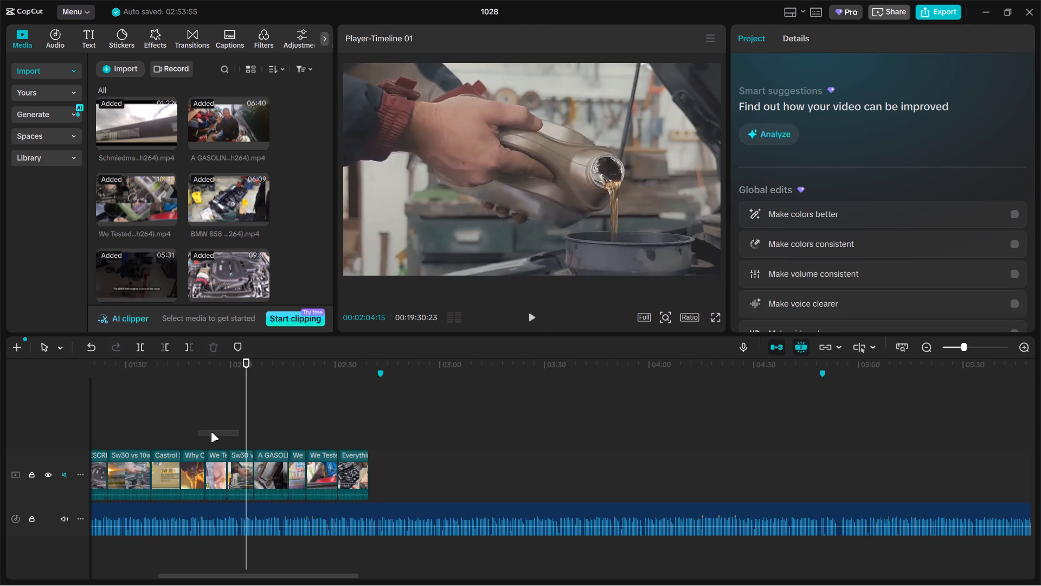
pyautogui.click(211, 432)
pyautogui.moveTo(211, 432); pyautogui.dragTo(218, 431)
pyautogui.click(219, 459)
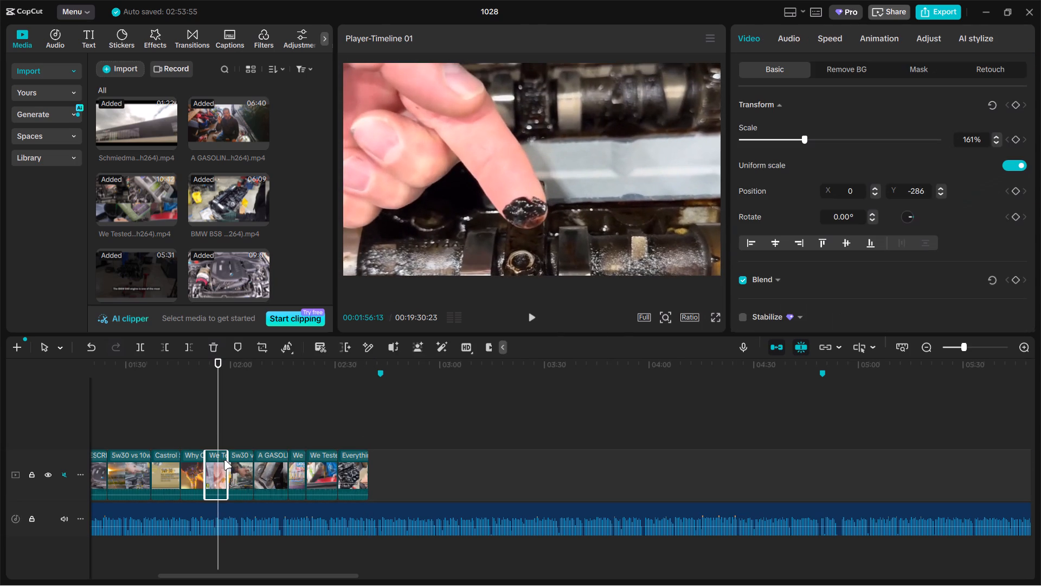
pyautogui.moveTo(226, 461); pyautogui.dragTo(230, 461)
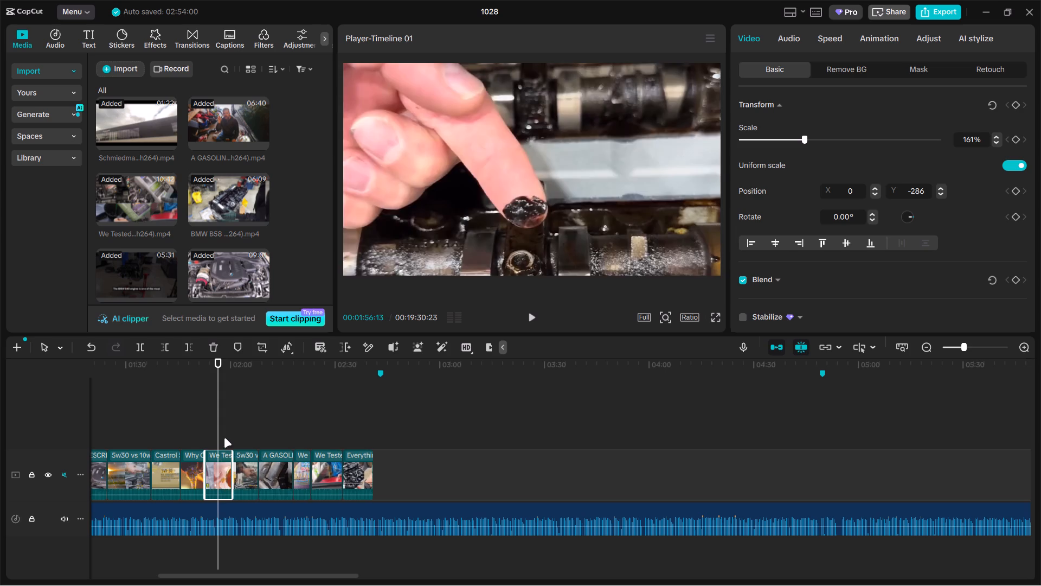
pyautogui.moveTo(222, 437); pyautogui.dragTo(329, 430)
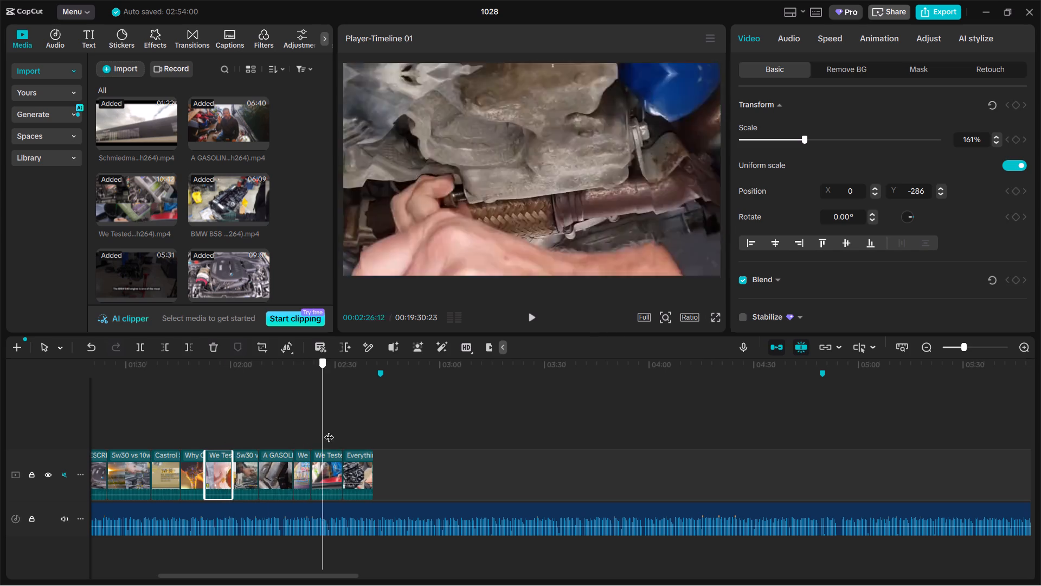
pyautogui.moveTo(329, 430); pyautogui.dragTo(374, 430)
pyautogui.press('space')
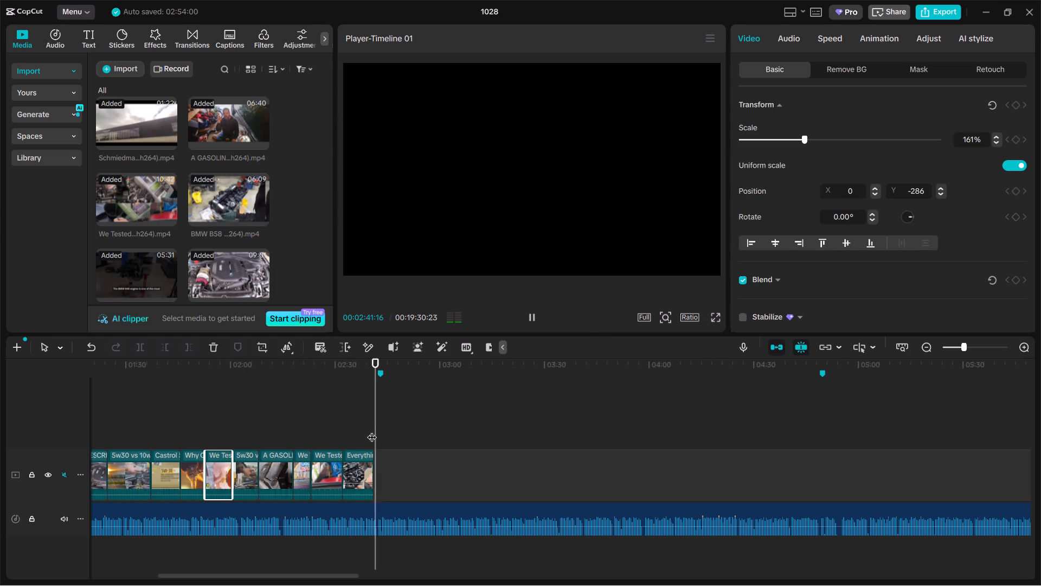
pyautogui.press('space')
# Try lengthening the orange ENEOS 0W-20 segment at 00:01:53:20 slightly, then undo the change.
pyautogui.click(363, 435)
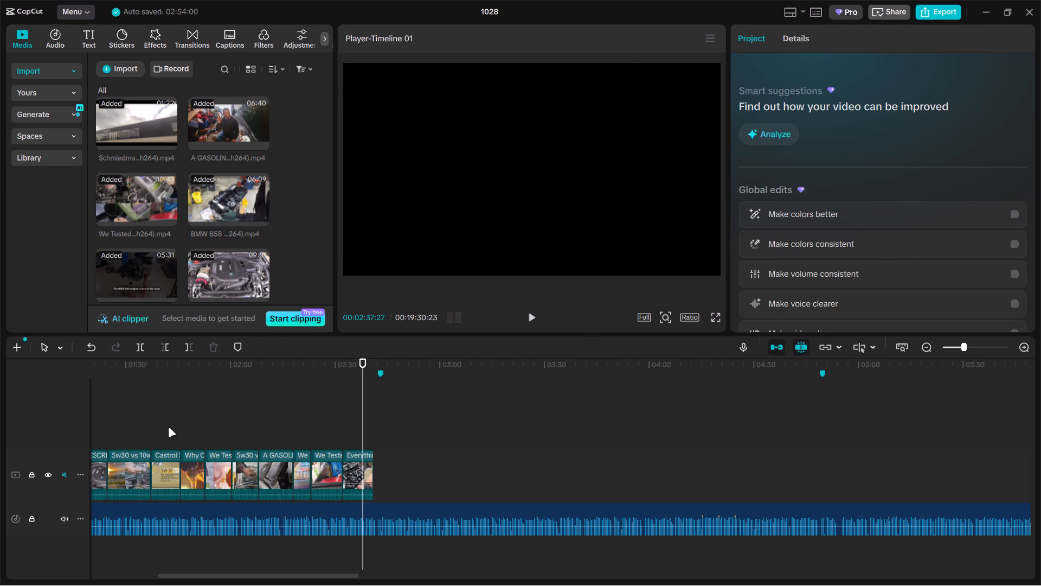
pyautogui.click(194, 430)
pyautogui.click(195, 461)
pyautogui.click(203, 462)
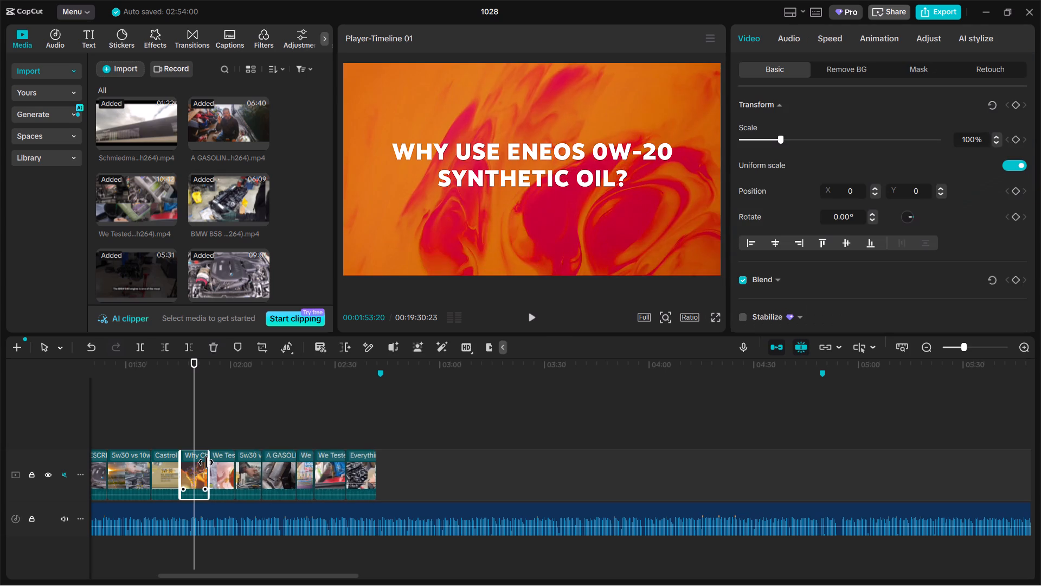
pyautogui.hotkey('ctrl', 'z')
# Review the Castrol 5W-30 oil explained segment and extend its end far enough to bring back its later animation footage.
pyautogui.click(170, 443)
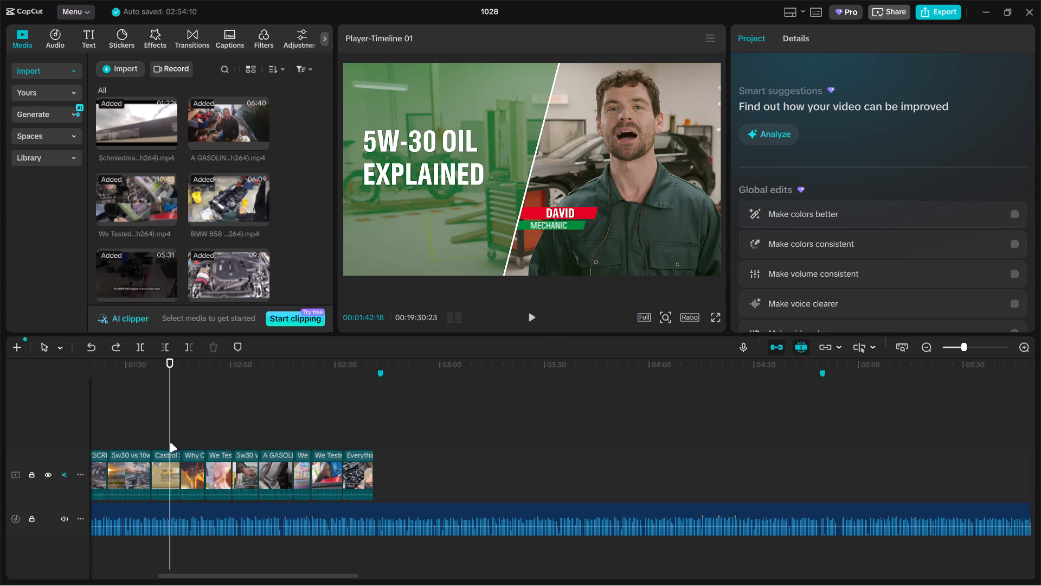
pyautogui.moveTo(170, 443); pyautogui.dragTo(167, 441)
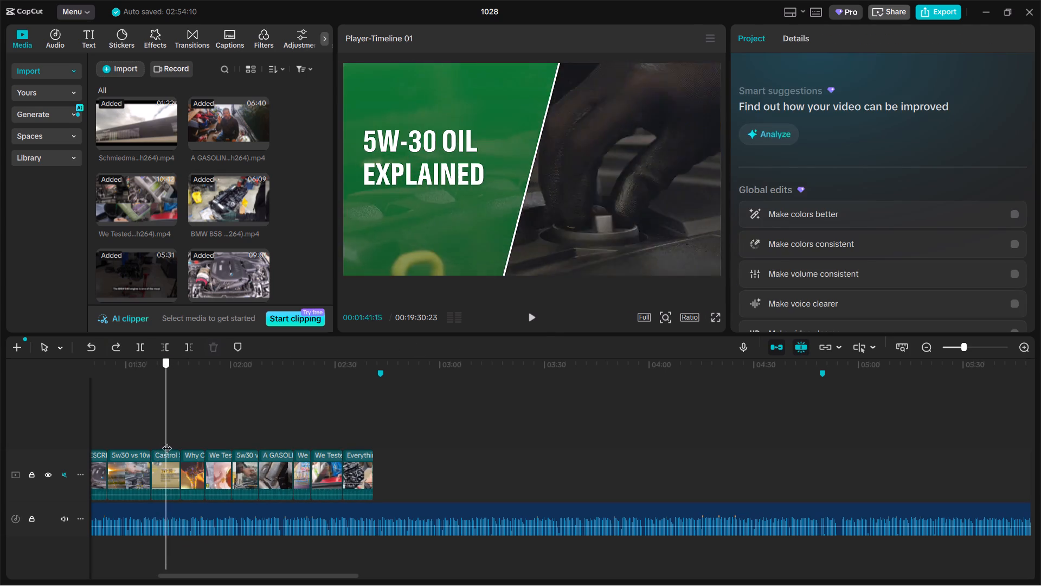
pyautogui.moveTo(167, 441); pyautogui.dragTo(160, 438)
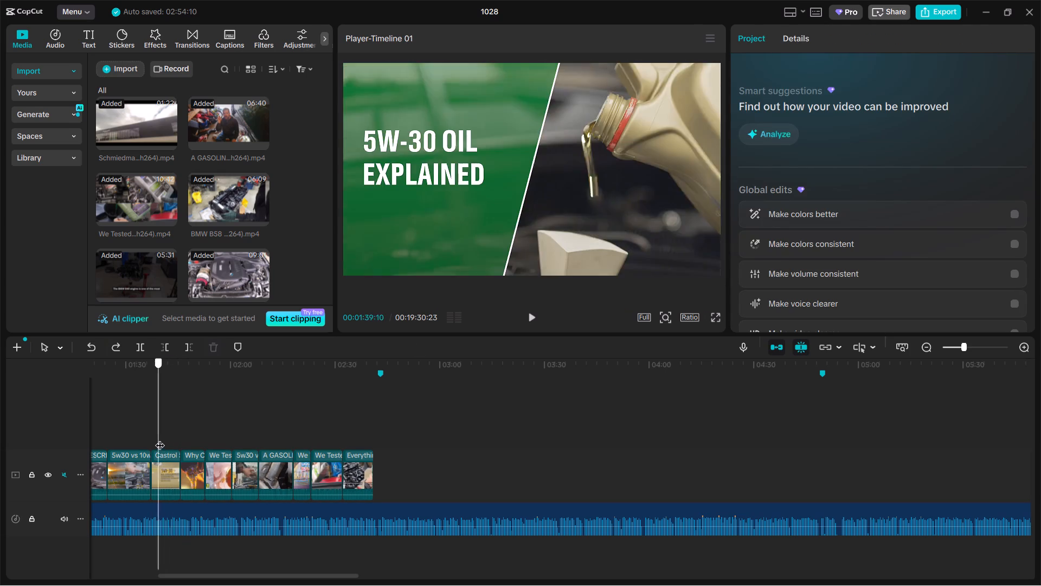
pyautogui.moveTo(160, 438); pyautogui.dragTo(166, 438)
pyautogui.click(170, 464)
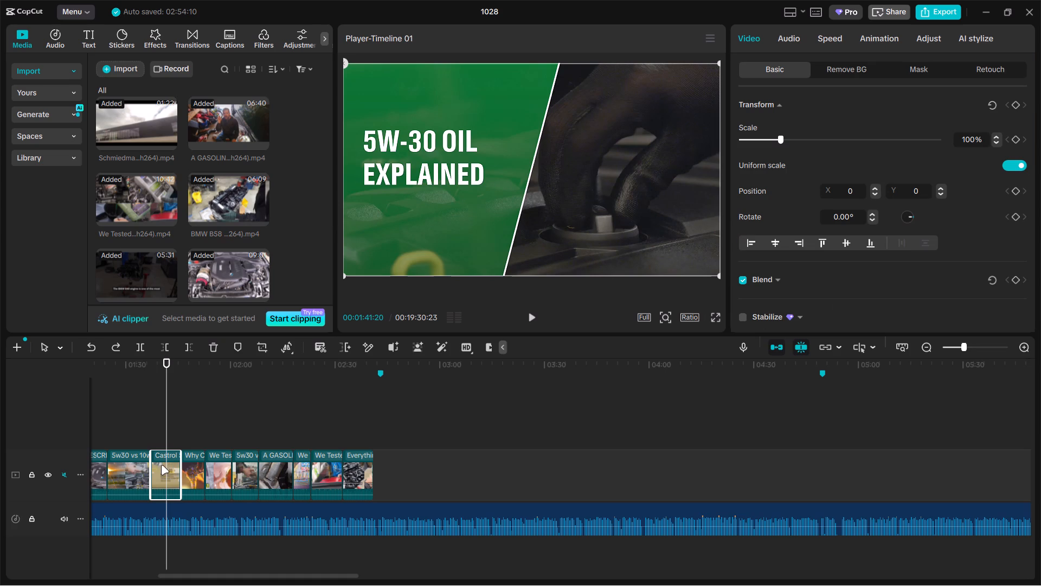
pyautogui.moveTo(152, 466); pyautogui.dragTo(81, 461)
pyautogui.moveTo(179, 461); pyautogui.dragTo(233, 463)
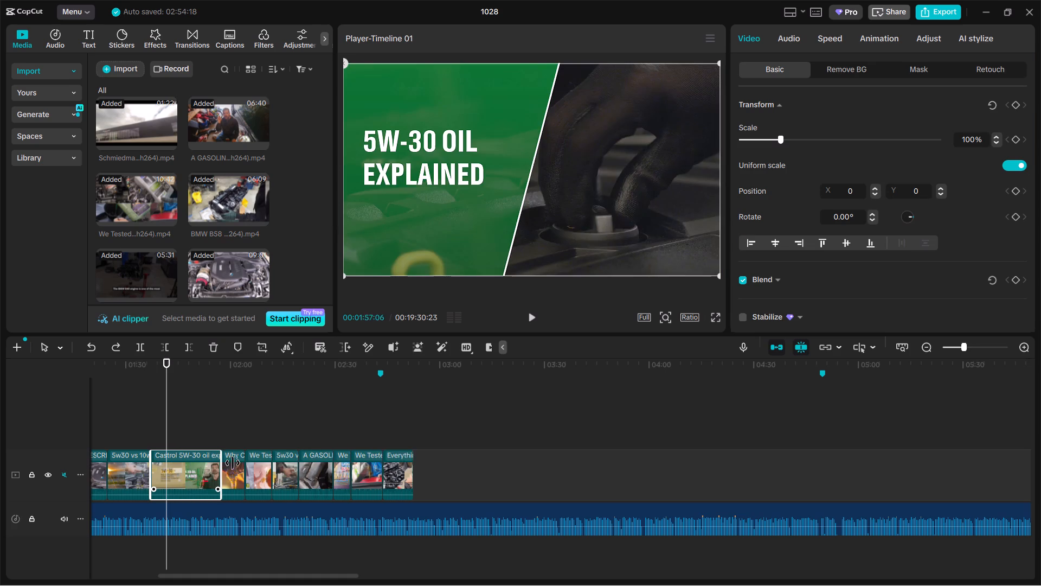
pyautogui.moveTo(233, 463); pyautogui.dragTo(349, 463)
pyautogui.click(198, 433)
pyautogui.moveTo(201, 432); pyautogui.dragTo(259, 428)
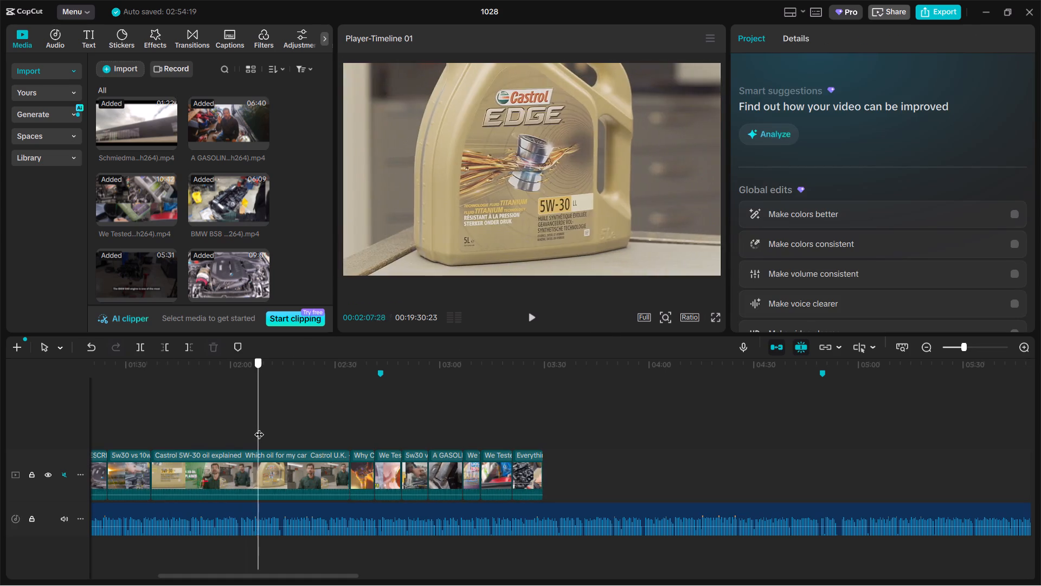
pyautogui.moveTo(259, 428); pyautogui.dragTo(310, 427)
pyautogui.click(324, 466)
pyautogui.moveTo(348, 466); pyautogui.dragTo(561, 465)
# Find the engine animation in the Castrol 5W-30 clip, split it at 00:03:03:03 and delete the part before the cut.
pyautogui.click(348, 418)
pyautogui.moveTo(348, 418); pyautogui.dragTo(446, 415)
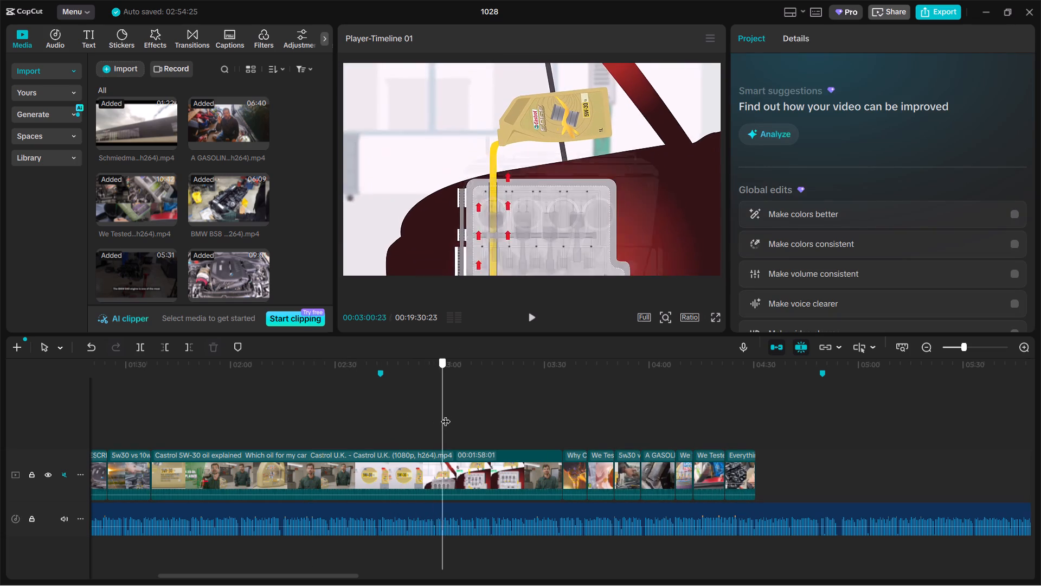
pyautogui.moveTo(446, 415); pyautogui.dragTo(451, 413)
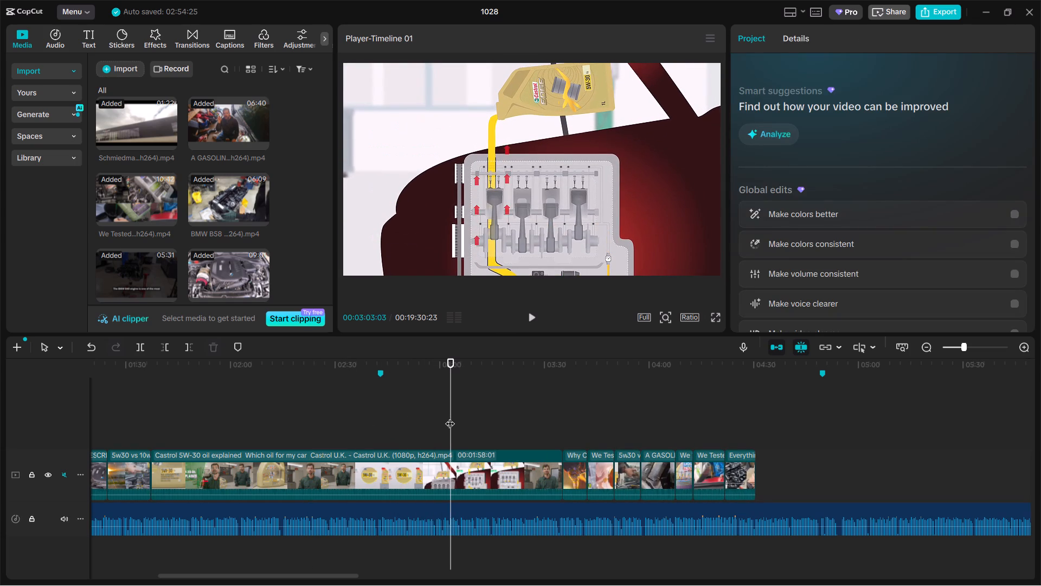
pyautogui.click(459, 461)
pyautogui.hotkey('ctrl', 'b')
pyautogui.click(393, 462)
pyautogui.press('BackSpace')
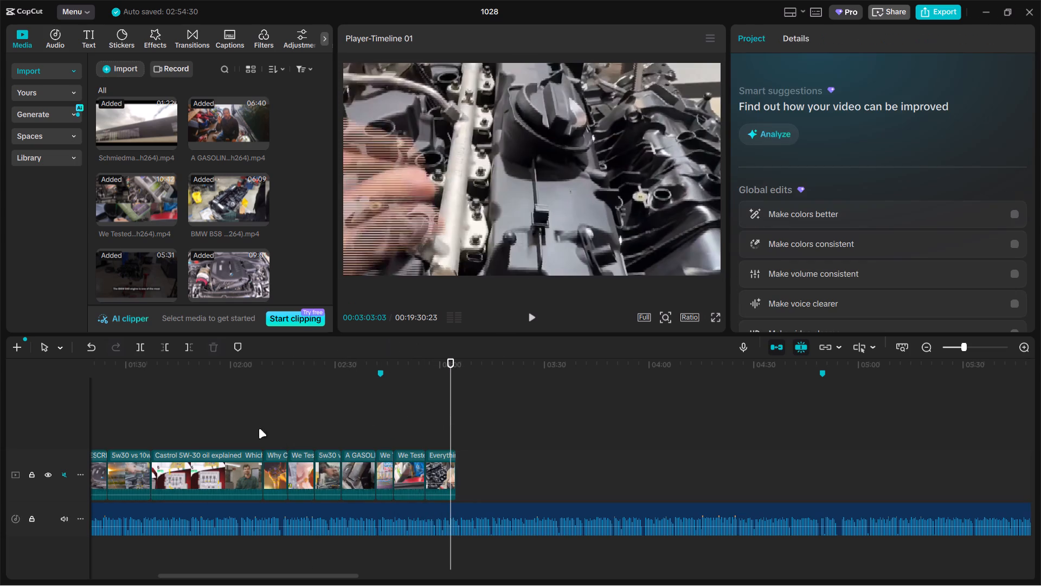
# Split the Castrol 5W-30 clip at 00:01:48:01 and delete the part after the cut.
pyautogui.doubleClick(184, 426)
pyautogui.click(205, 466)
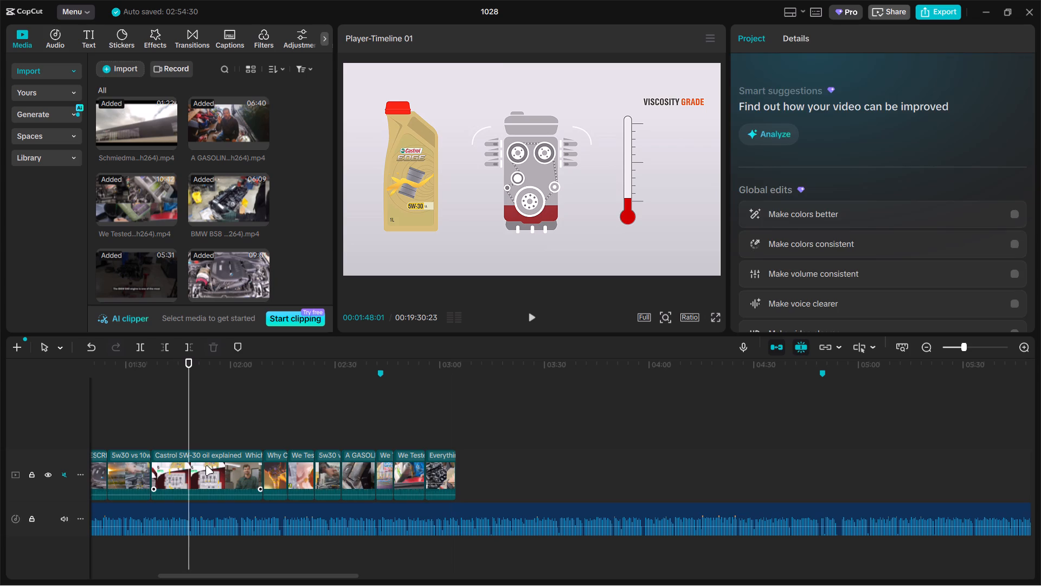
pyautogui.hotkey('ctrl', 'b')
pyautogui.press('BackSpace')
# Scale the Castrol 5W-30 segment to 147% and move it to X -569, Y 336 to push the Viscosity caption out of frame.
pyautogui.click(174, 439)
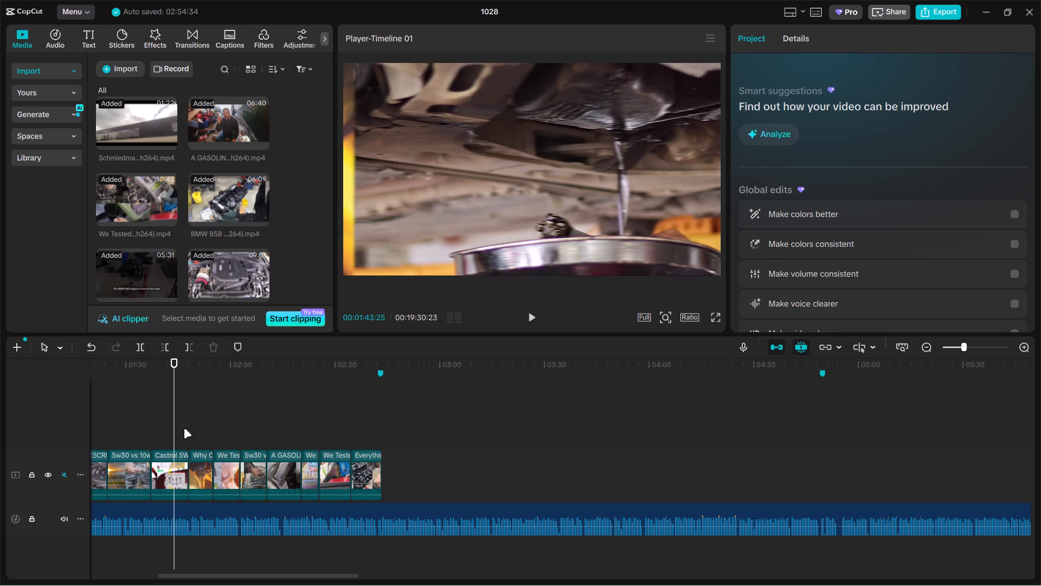
pyautogui.click(525, 151)
pyautogui.moveTo(778, 136); pyautogui.dragTo(787, 133)
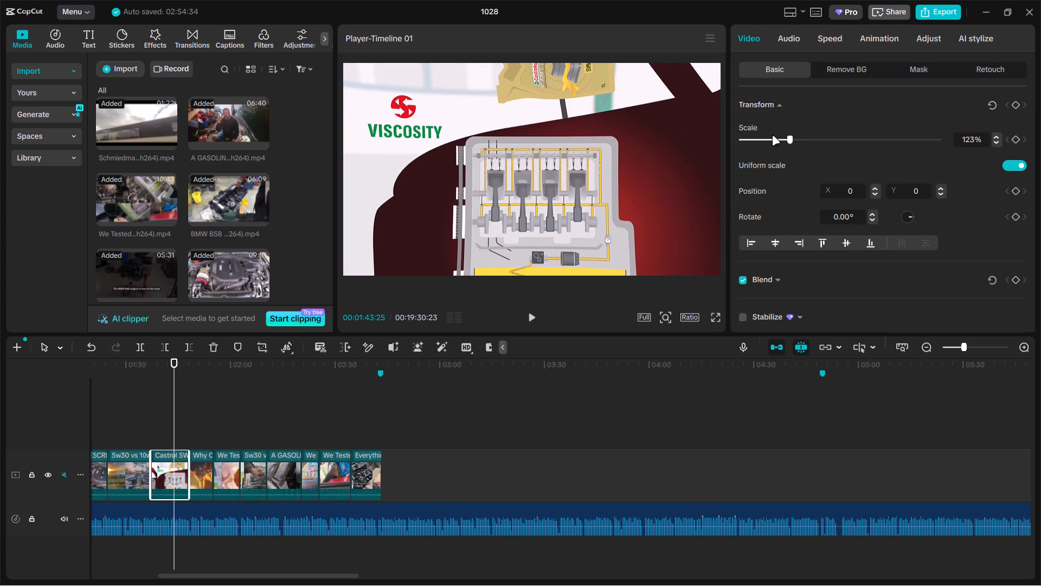
pyautogui.moveTo(589, 208); pyautogui.dragTo(570, 191)
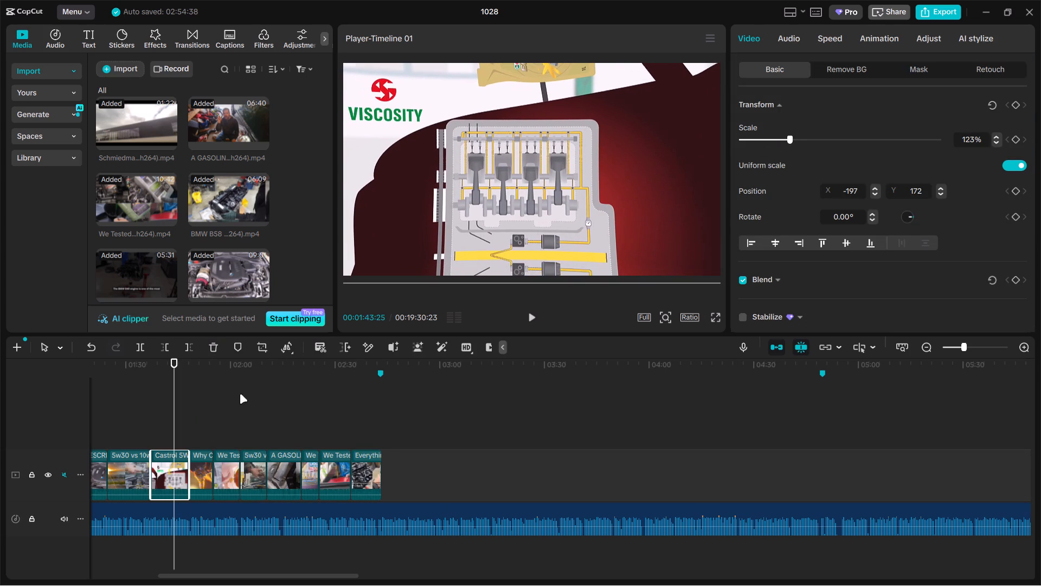
pyautogui.click(147, 428)
pyautogui.press('space')
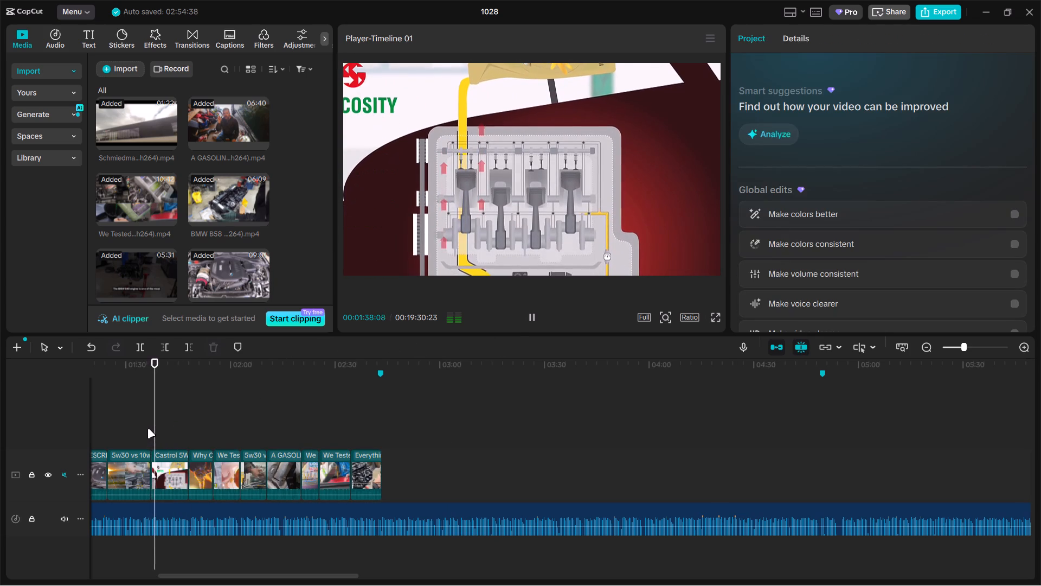
pyautogui.moveTo(487, 183); pyautogui.dragTo(469, 177)
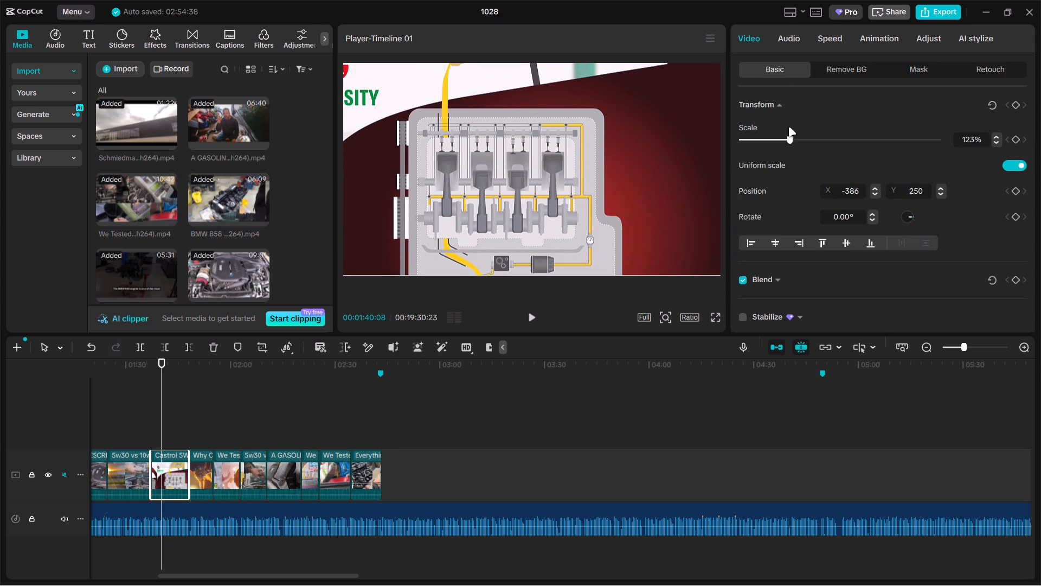
pyautogui.moveTo(788, 137); pyautogui.dragTo(797, 137)
pyautogui.moveTo(611, 164); pyautogui.dragTo(593, 155)
pyautogui.press('space')
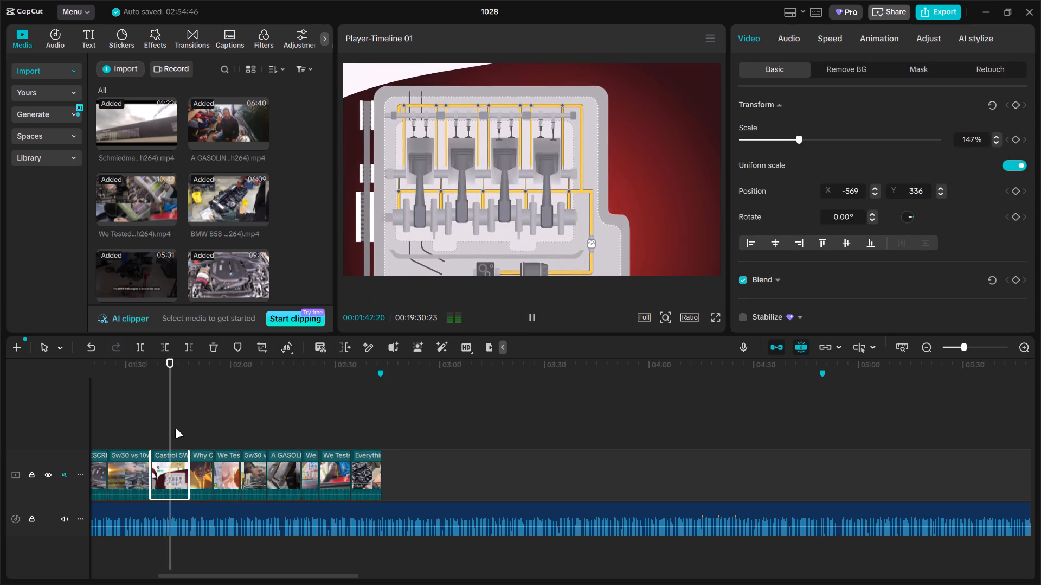
# Trim the end of the Castrol 5W-30 segment slightly and play the end of the section to check it against the voiceover.
pyautogui.moveTo(190, 463); pyautogui.dragTo(183, 463)
pyautogui.click(371, 435)
pyautogui.press('space')
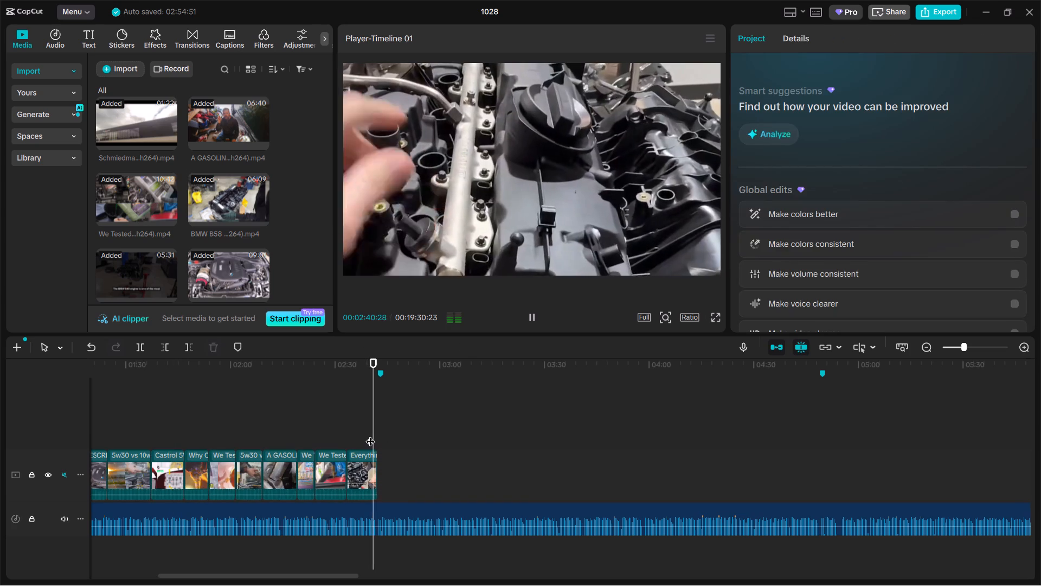
# Stop playback and import all the brake fluid clips from the 08 folder inside EDIT.
pyautogui.press('space')
pyautogui.click(123, 72)
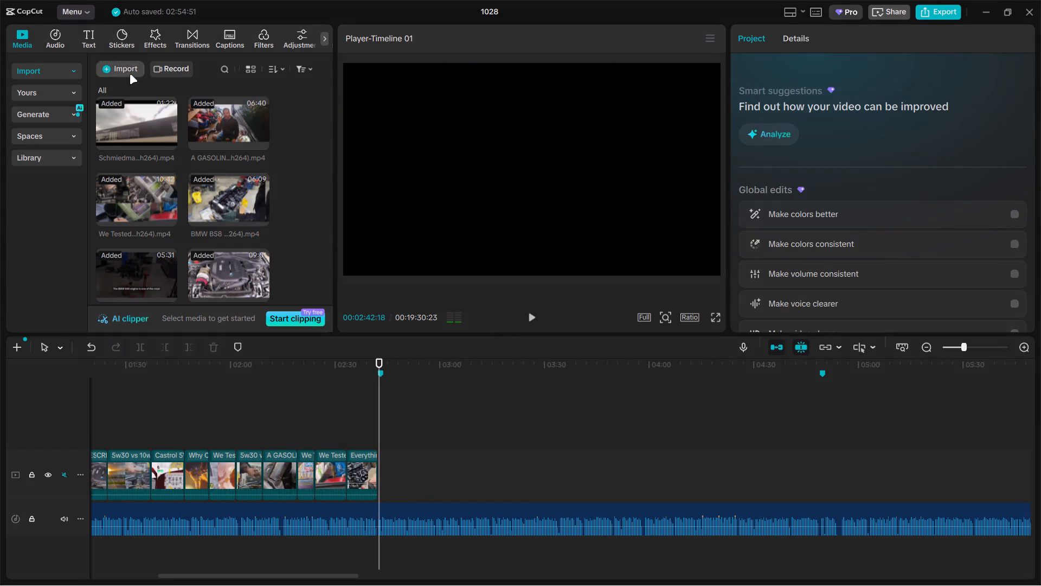
pyautogui.click(169, 100)
pyautogui.click(83, 36)
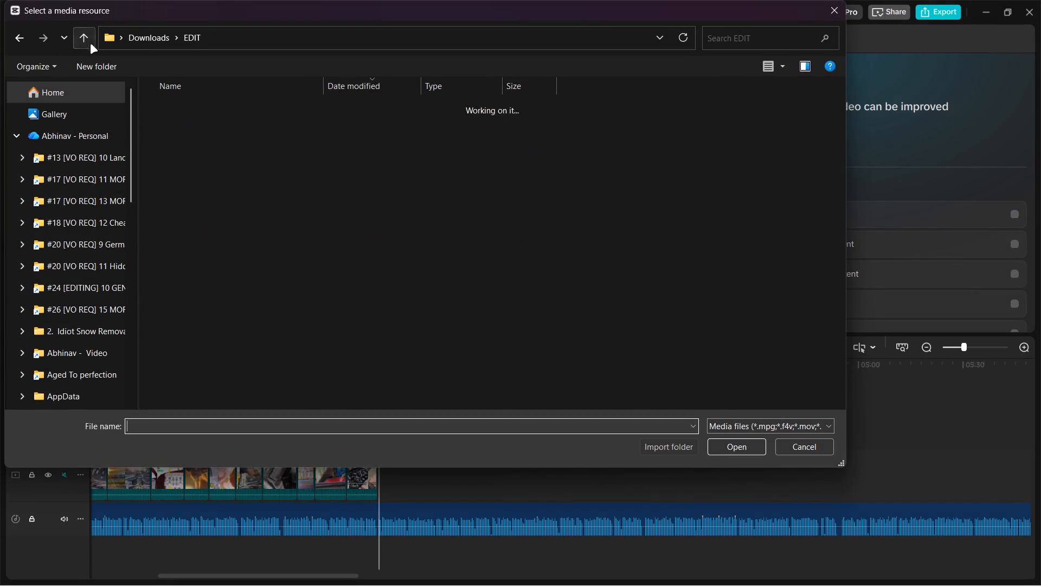
pyautogui.doubleClick(182, 269)
pyautogui.hotkey('ctrl', 'a')
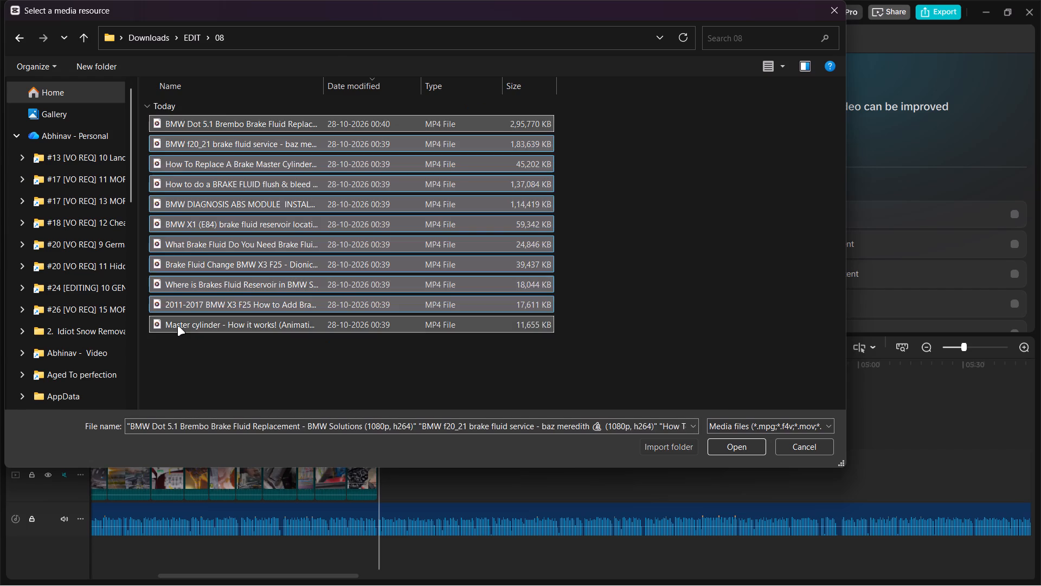
pyautogui.press('Return')
# Place the imported brake fluid clips on the main video track directly after the last engine segment.
pyautogui.moveTo(220, 119); pyautogui.dragTo(366, 339)
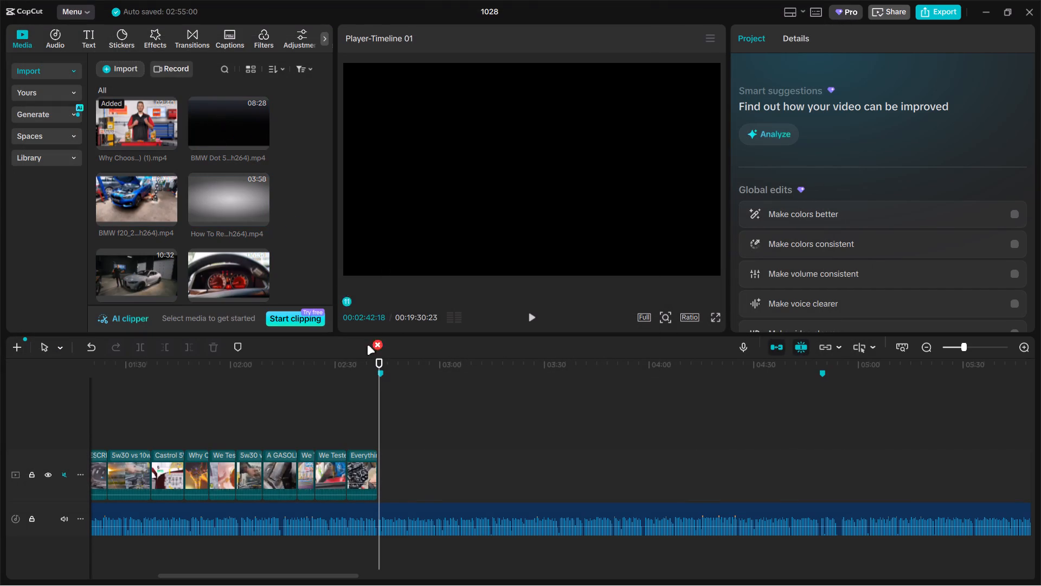
pyautogui.moveTo(366, 339); pyautogui.dragTo(434, 466)
# Find the caliper bleeding shot in the BMW Dot 5.1 Brembo clip, split it at 00:07:06:04 and delete the part before the cut.
pyautogui.keyDown('ctrl'); pyautogui.scroll(-6, 434, 462); pyautogui.keyUp('ctrl')
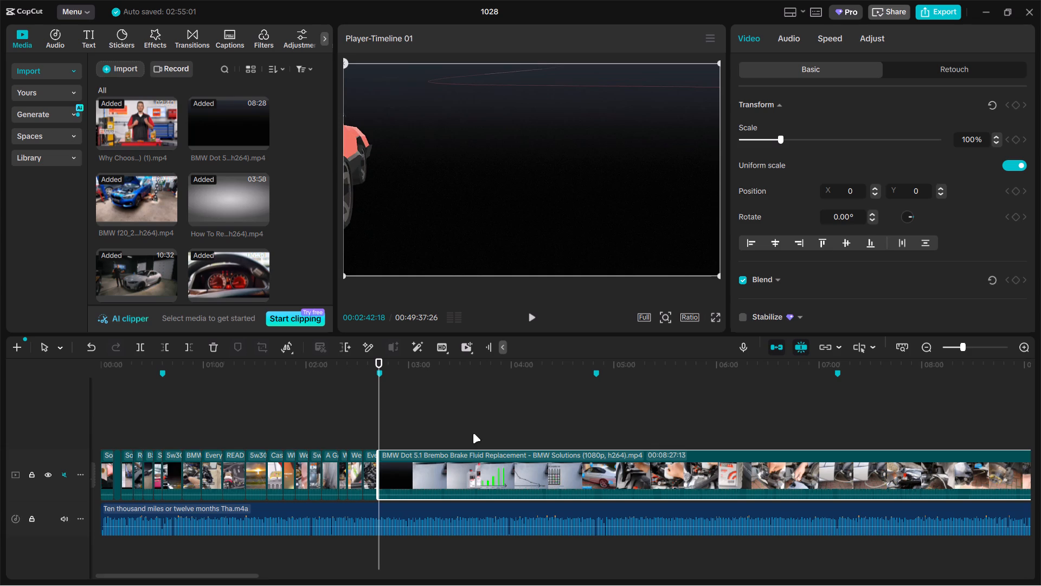
pyautogui.click(511, 415)
pyautogui.moveTo(511, 415); pyautogui.dragTo(814, 438)
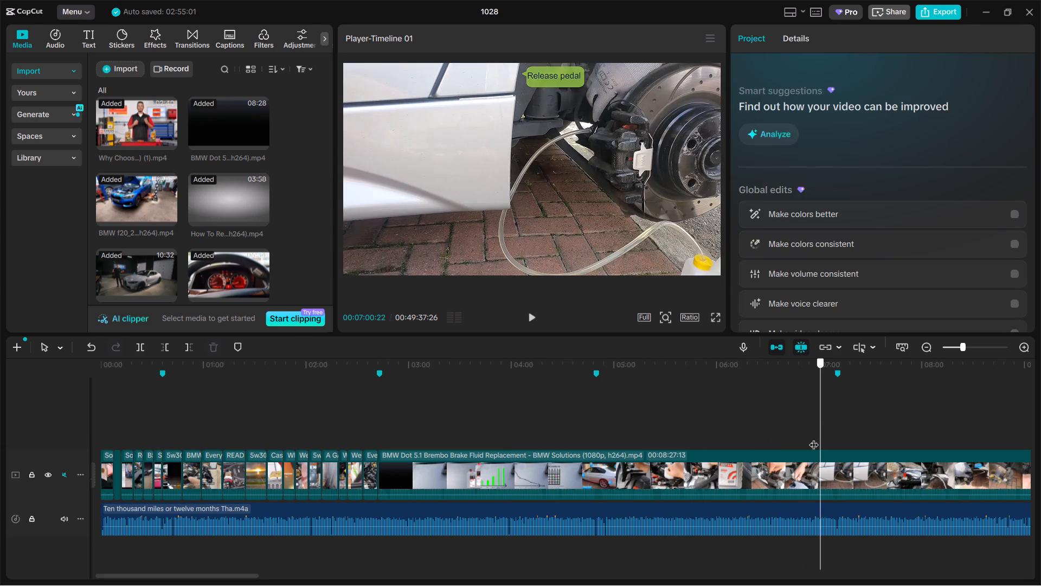
pyautogui.moveTo(814, 438); pyautogui.dragTo(805, 438)
pyautogui.keyDown('ctrl'); pyautogui.scroll(-2, 820, 453); pyautogui.keyUp('ctrl')
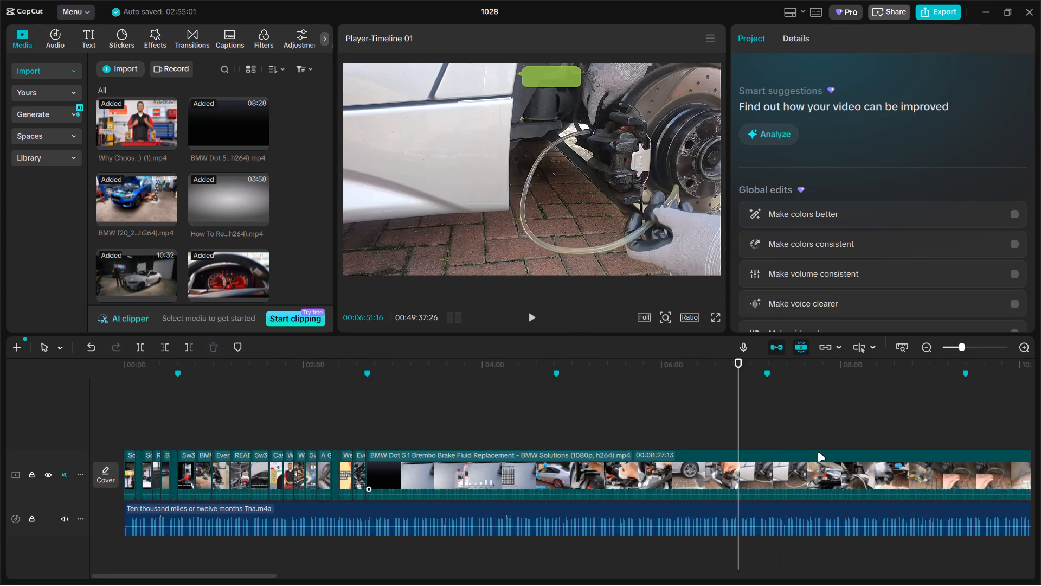
pyautogui.moveTo(818, 452); pyautogui.dragTo(806, 453)
pyautogui.click(692, 430)
pyautogui.moveTo(692, 430); pyautogui.dragTo(627, 426)
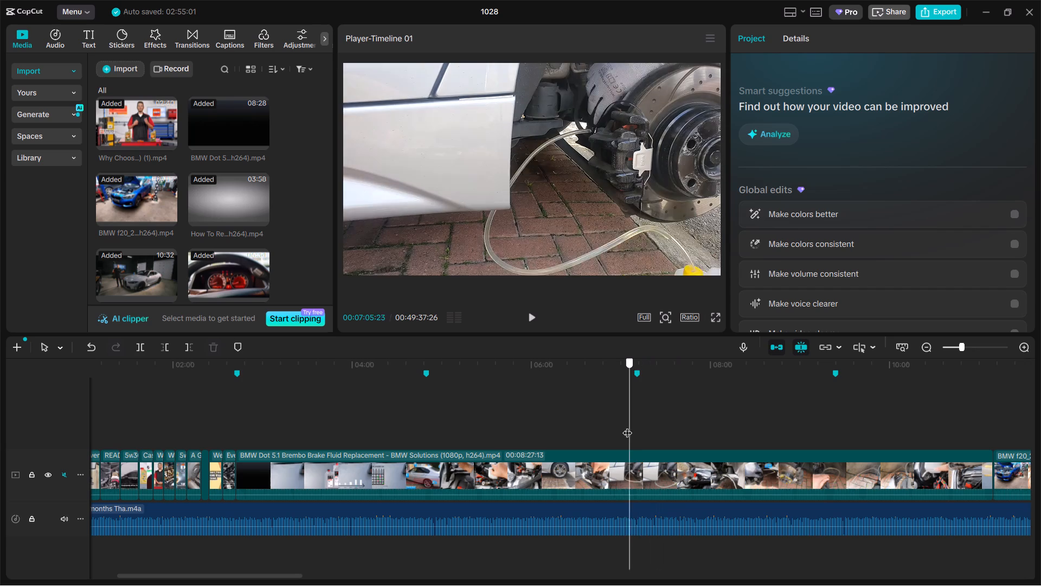
pyautogui.moveTo(627, 426); pyautogui.dragTo(630, 424)
pyautogui.click(651, 468)
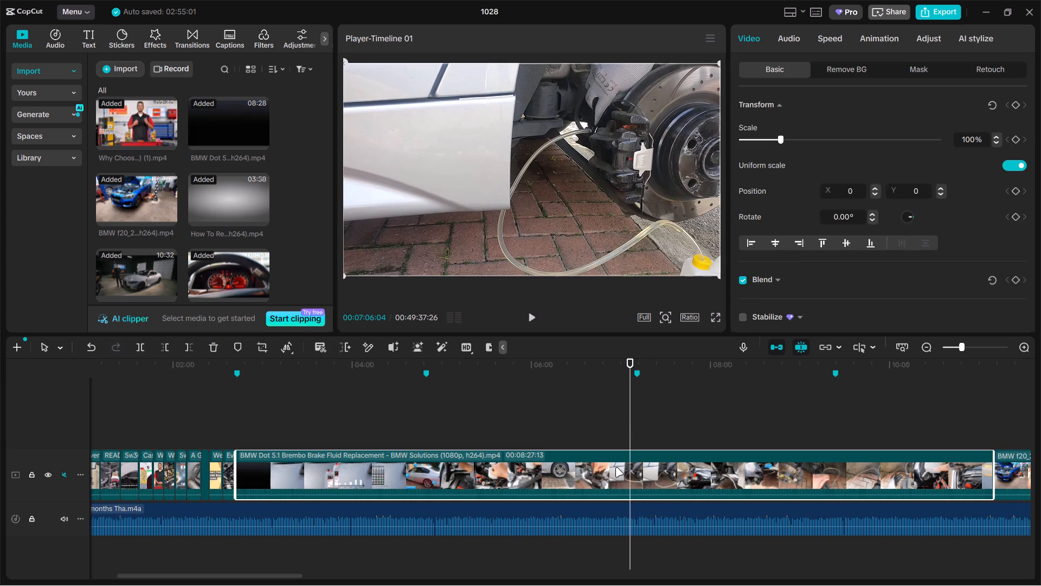
pyautogui.hotkey('ctrl', 'b')
pyautogui.click(560, 466)
pyautogui.press('BackSpace')
# Split the BMW Dot 5.1 Brembo clip at 00:02:52:19 and delete the part after the cut.
pyautogui.click(261, 432)
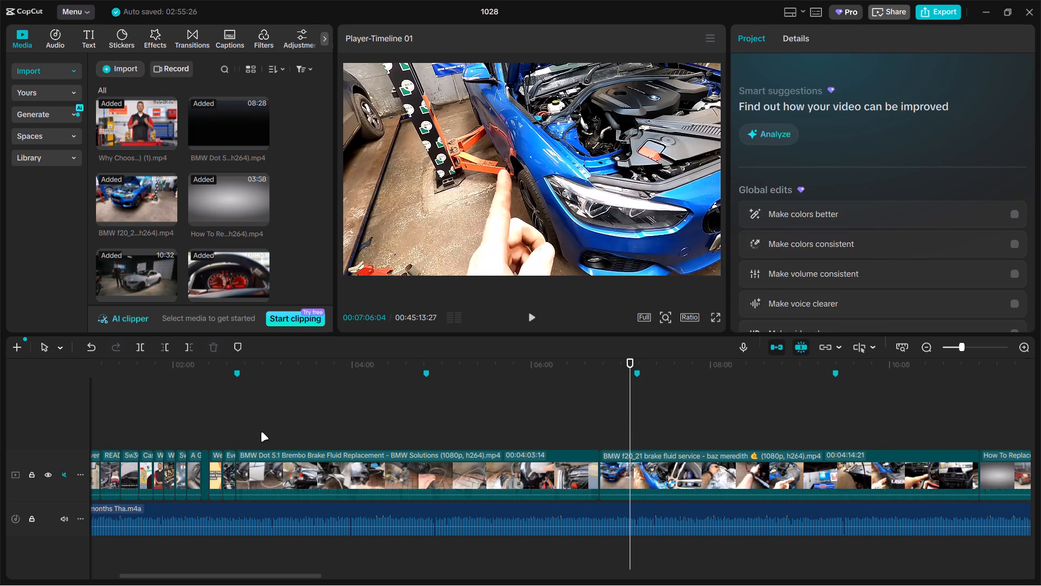
pyautogui.moveTo(261, 432); pyautogui.dragTo(252, 432)
pyautogui.click(275, 456)
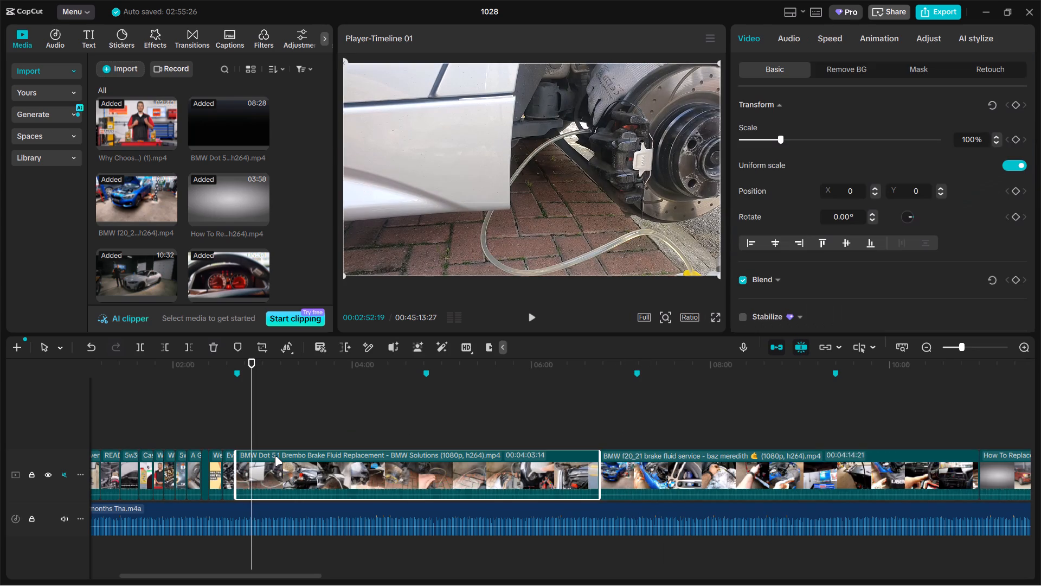
pyautogui.hotkey('ctrl', 'b')
pyautogui.press('BackSpace')
# Trim the start of the BMW Dot 5.1 Brembo segment past the Release pedal caption and check the remaining footage.
pyautogui.click(247, 434)
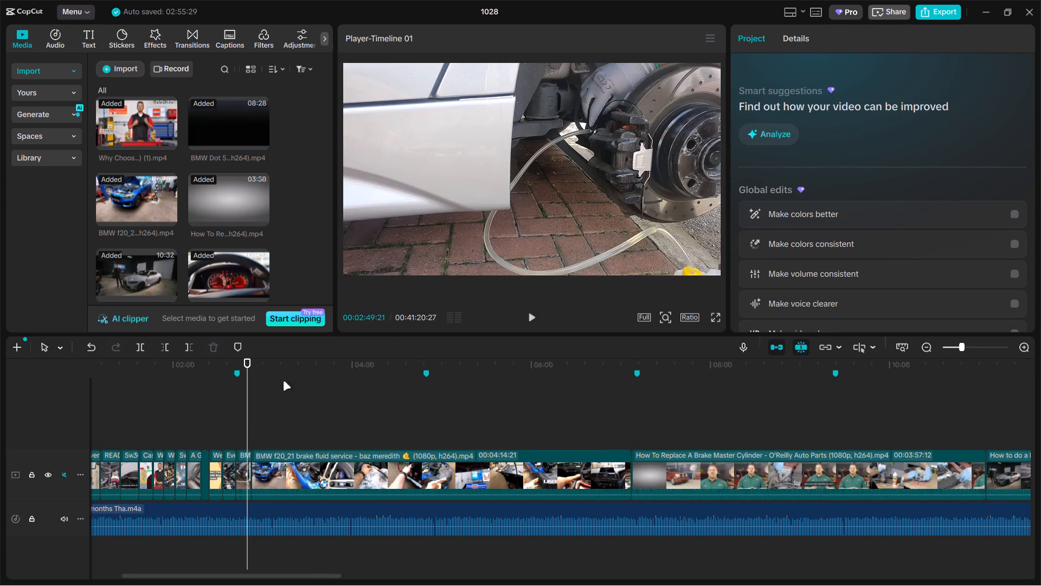
pyautogui.click(524, 161)
pyautogui.keyDown('ctrl'); pyautogui.scroll(9, 208, 411); pyautogui.keyUp('ctrl')
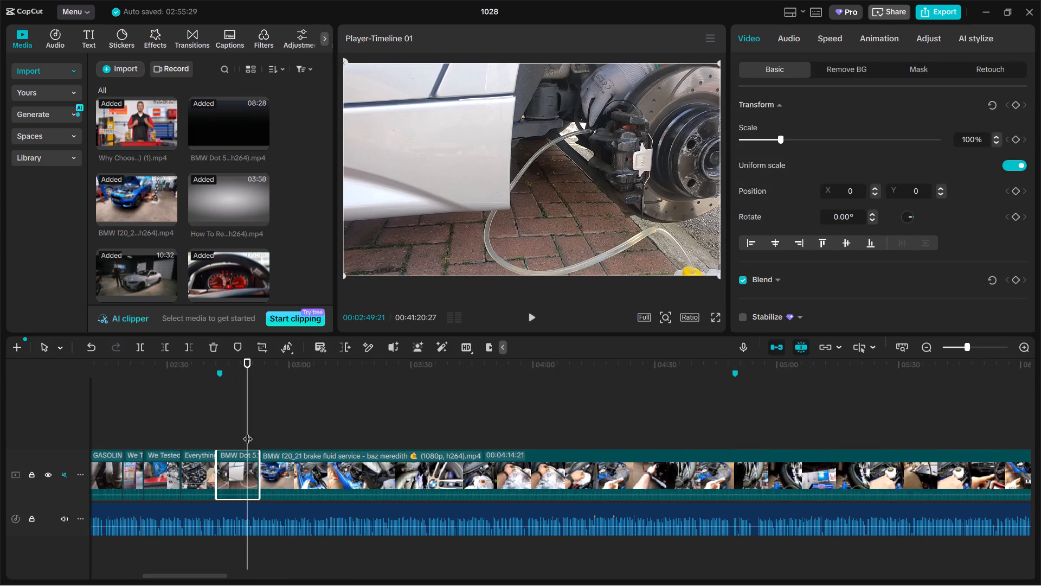
pyautogui.moveTo(249, 426); pyautogui.dragTo(228, 426)
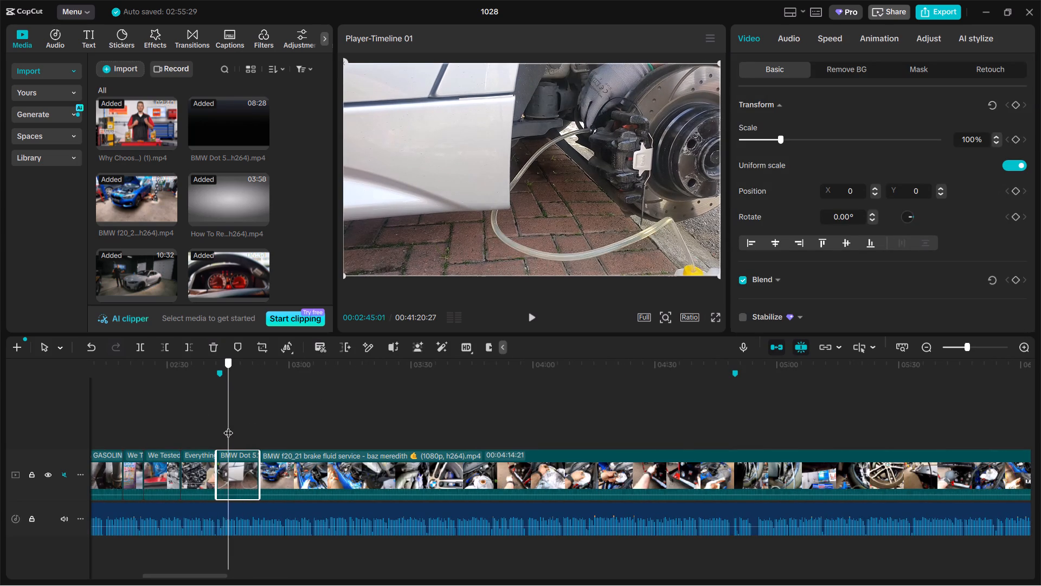
pyautogui.moveTo(228, 426); pyautogui.dragTo(223, 426)
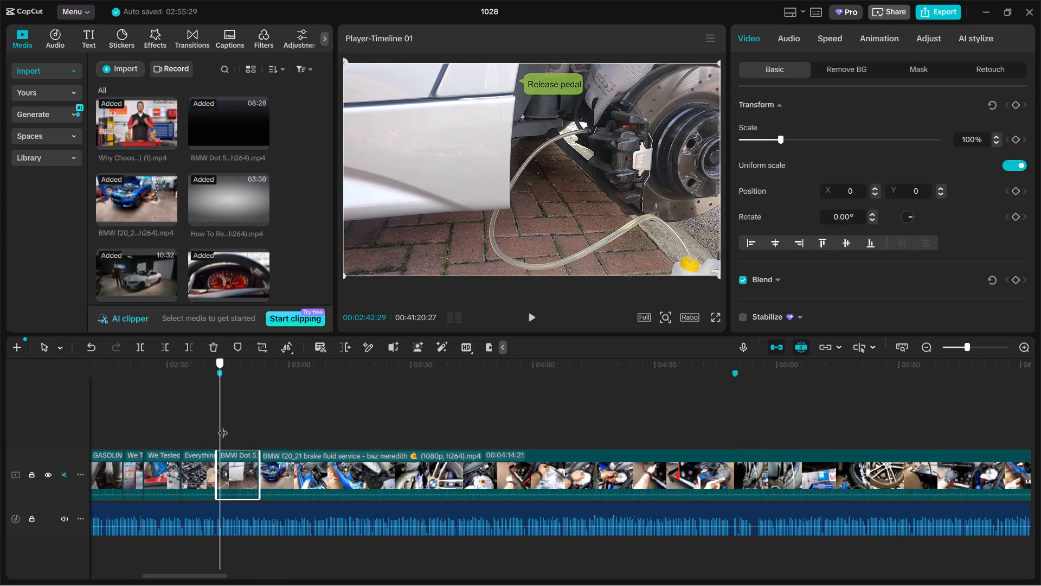
pyautogui.moveTo(223, 426); pyautogui.dragTo(225, 425)
pyautogui.click(232, 467)
pyautogui.moveTo(218, 467); pyautogui.dragTo(221, 467)
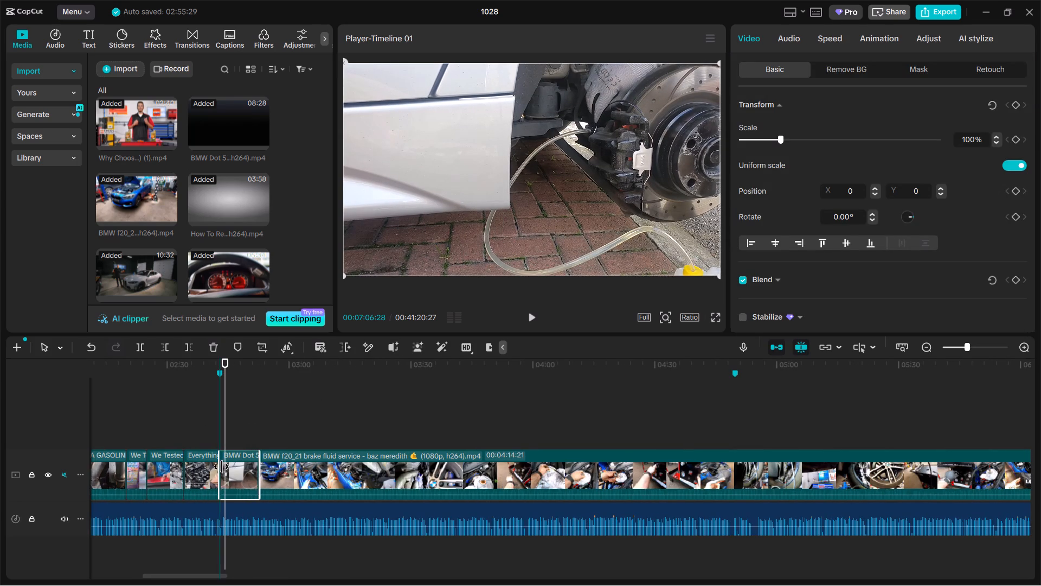
pyautogui.moveTo(221, 467); pyautogui.dragTo(227, 467)
pyautogui.click(230, 430)
pyautogui.moveTo(230, 430); pyautogui.dragTo(232, 430)
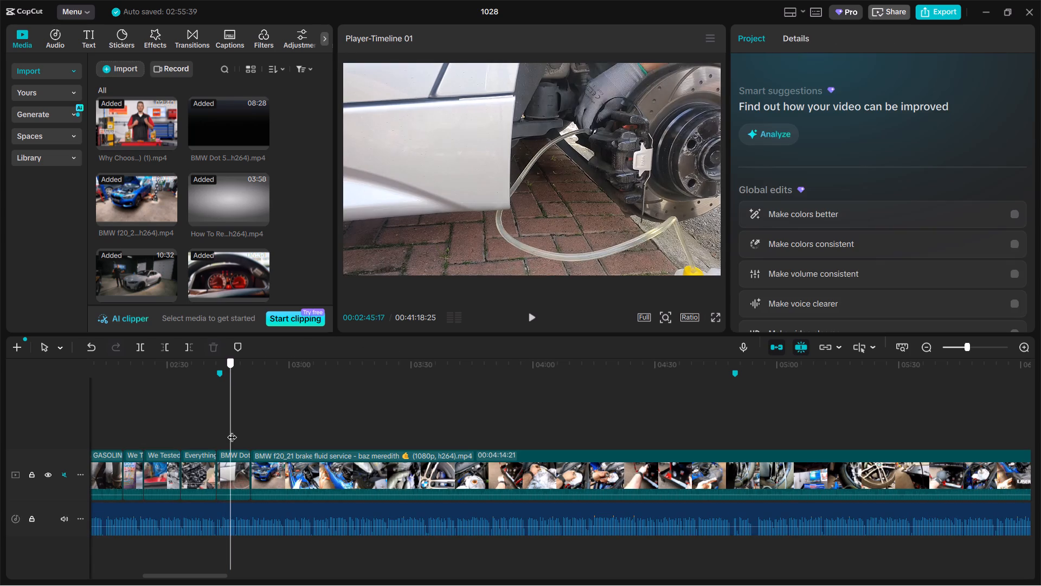
pyautogui.moveTo(232, 430); pyautogui.dragTo(242, 432)
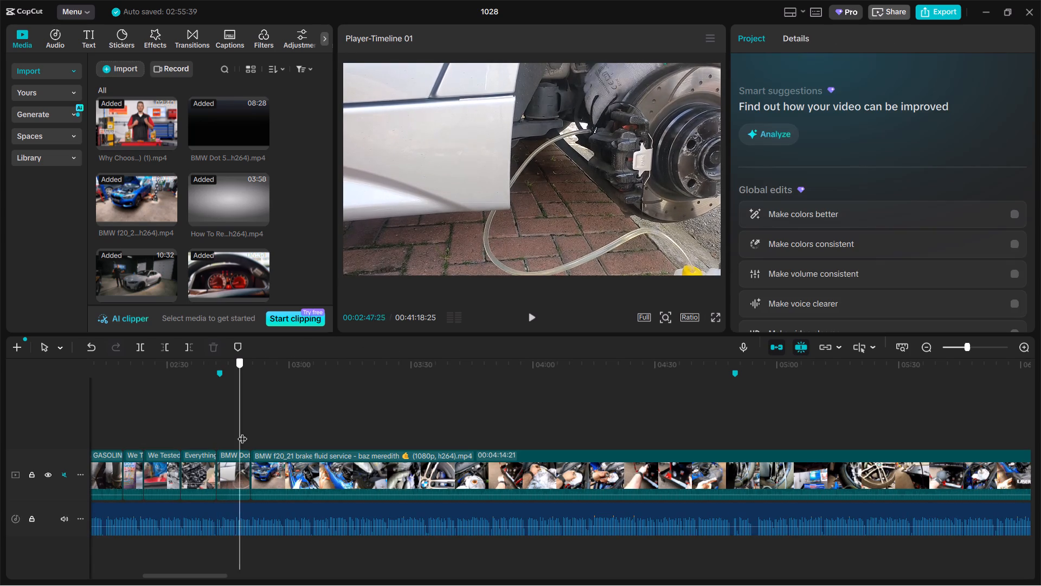
# Find the open brake fluid reservoir shot in the BMW f20_21 clip, split it at 00:03:39:18 and delete the part before the cut.
pyautogui.moveTo(242, 432); pyautogui.dragTo(462, 435)
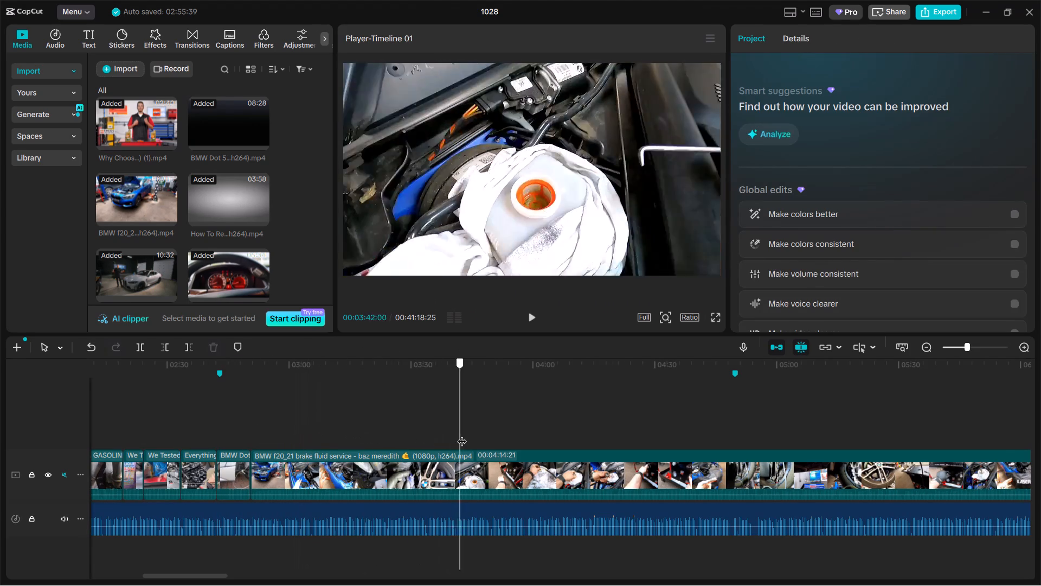
pyautogui.moveTo(462, 435); pyautogui.dragTo(534, 434)
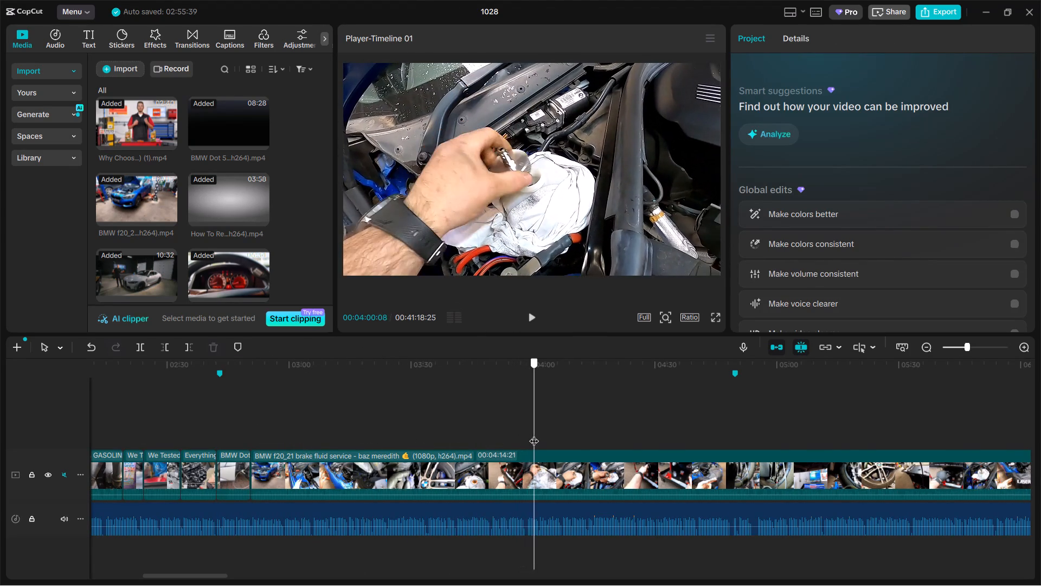
pyautogui.moveTo(534, 434); pyautogui.dragTo(450, 431)
pyautogui.click(463, 482)
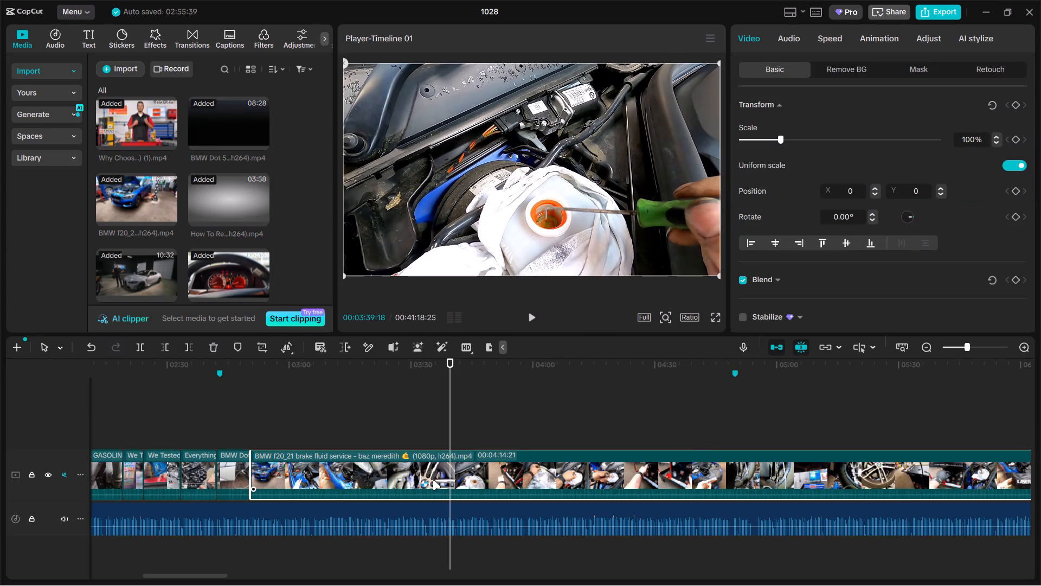
pyautogui.hotkey('ctrl', 'b')
pyautogui.click(407, 477)
pyautogui.press('BackSpace')
# Split the BMW f20_21 brake fluid service clip at 00:02:58:23 and delete the part after the cut.
pyautogui.click(264, 439)
pyautogui.moveTo(264, 439); pyautogui.dragTo(271, 439)
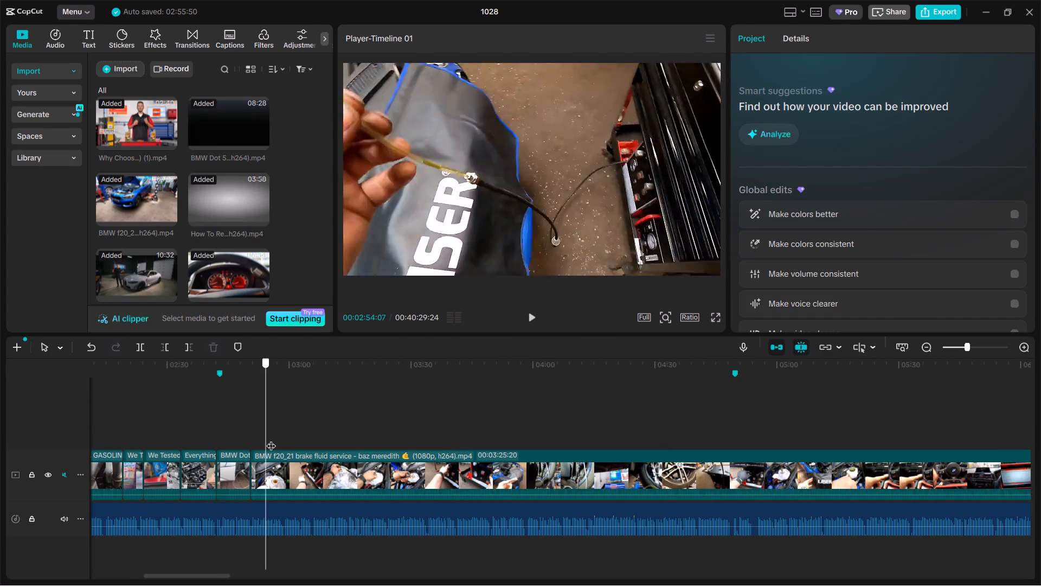
pyautogui.moveTo(271, 439); pyautogui.dragTo(258, 434)
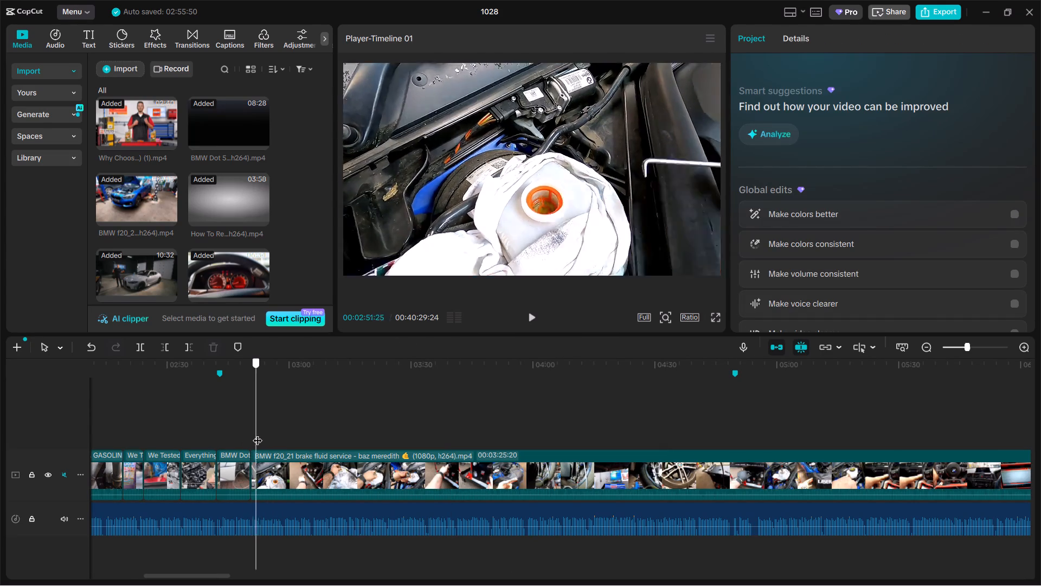
pyautogui.moveTo(258, 434); pyautogui.dragTo(279, 431)
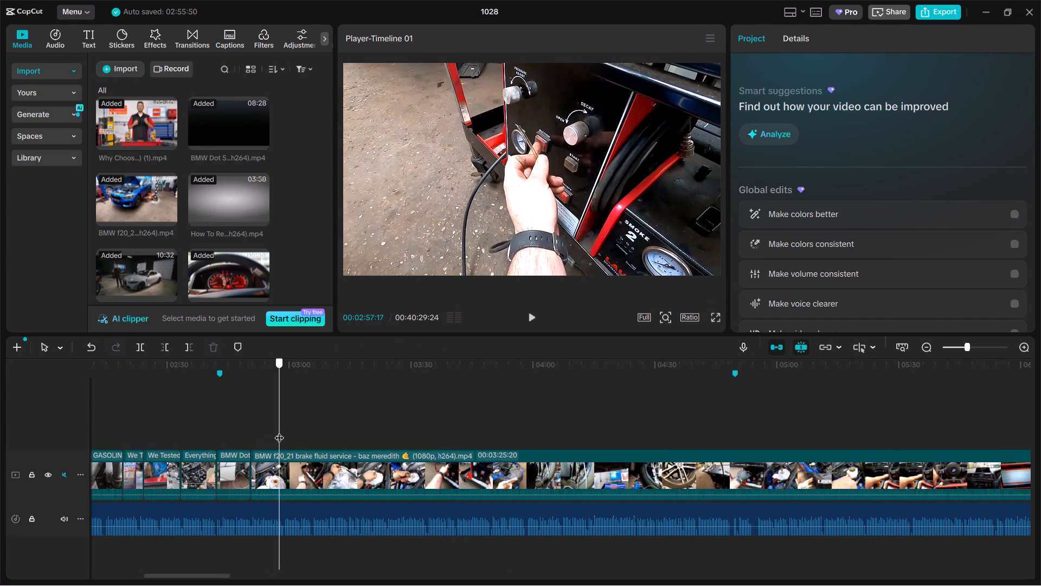
pyautogui.moveTo(279, 431); pyautogui.dragTo(284, 430)
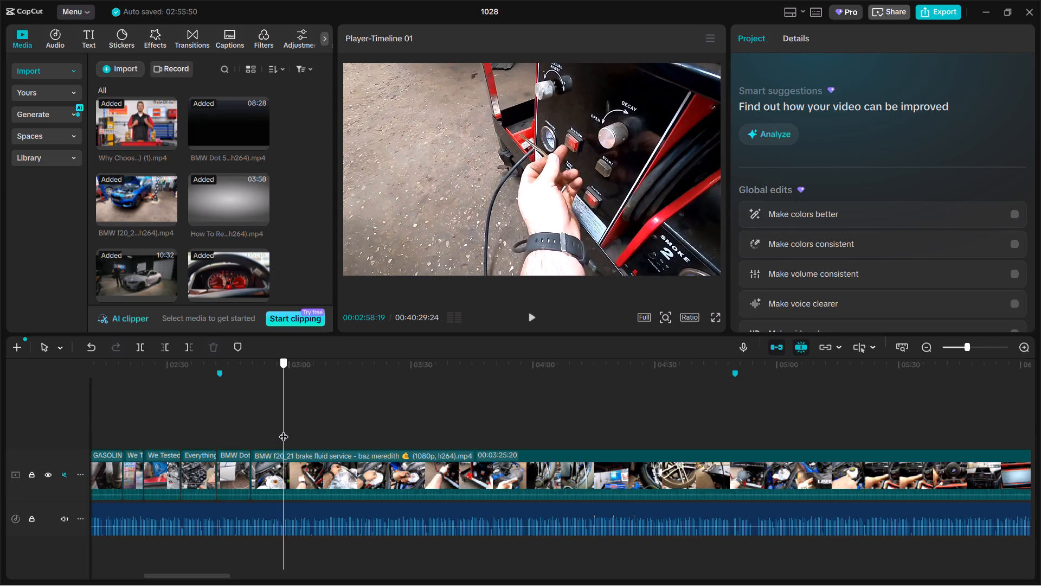
pyautogui.moveTo(284, 430); pyautogui.dragTo(284, 430)
pyautogui.click(323, 464)
pyautogui.hotkey('ctrl', 'b')
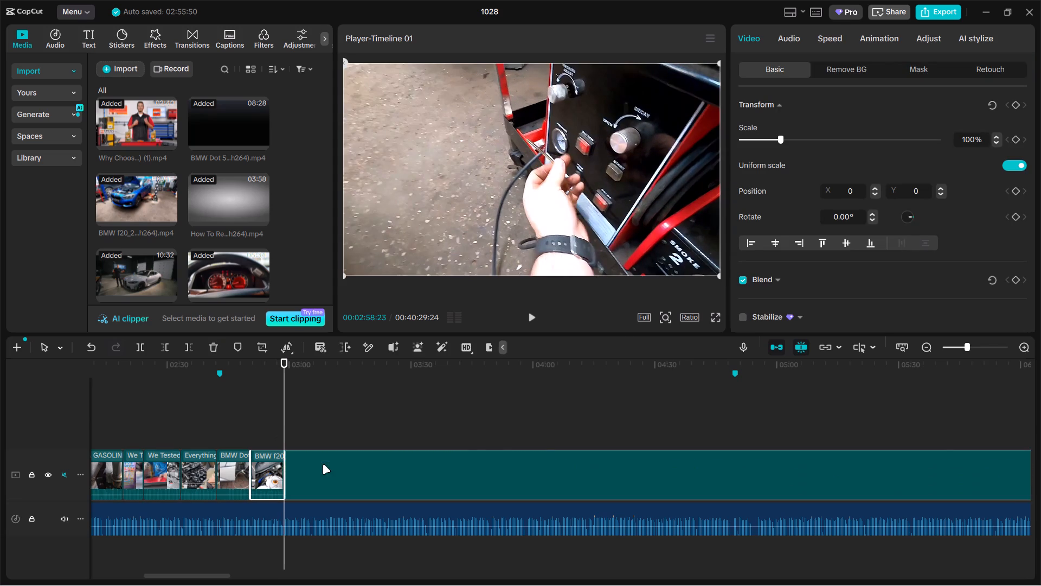
pyautogui.press('BackSpace')
# Find the gloved hands at the master cylinder in the O'Reilly clip, split it at 00:04:20:00 and delete the part before the cut.
pyautogui.click(323, 434)
pyautogui.moveTo(323, 434); pyautogui.dragTo(610, 431)
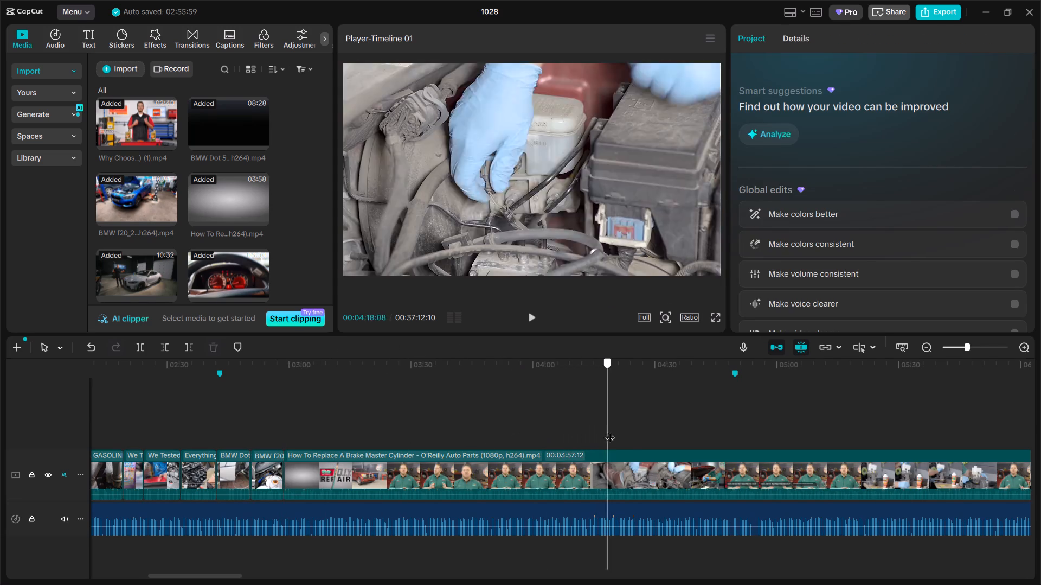
pyautogui.moveTo(610, 431); pyautogui.dragTo(614, 431)
pyautogui.click(619, 466)
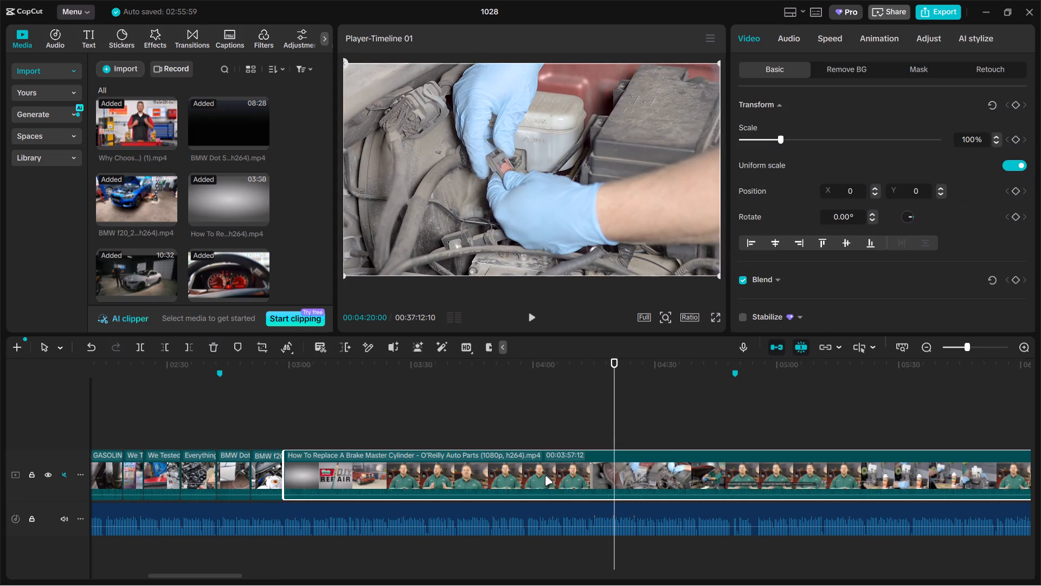
pyautogui.hotkey('ctrl', 'b')
pyautogui.click(528, 476)
pyautogui.press('BackSpace')
# Split the O'Reilly brake master cylinder clip at 00:03:07:09 to end its first engine-bay segment.
pyautogui.doubleClick(322, 432)
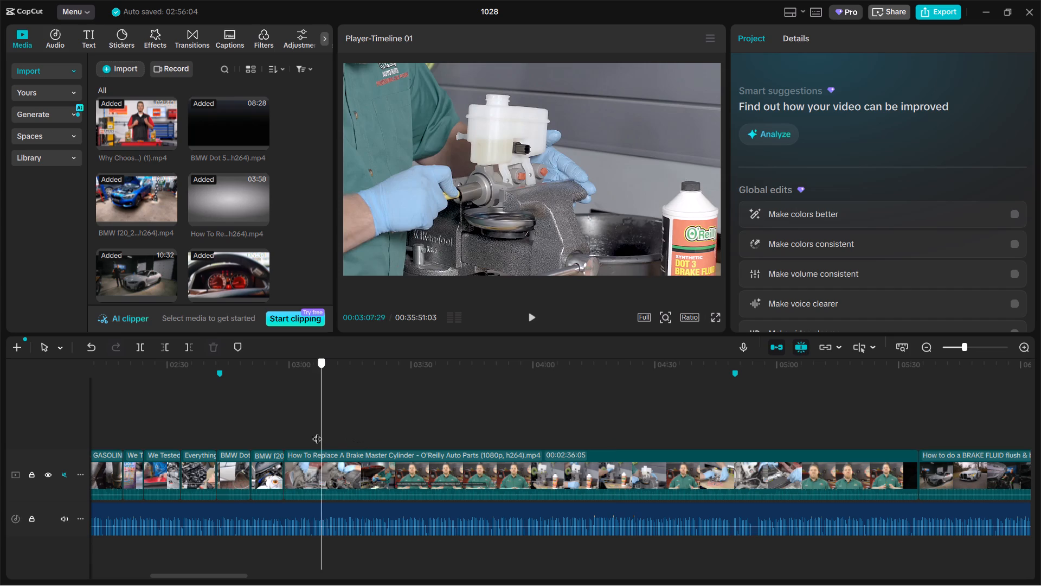
pyautogui.click(345, 470)
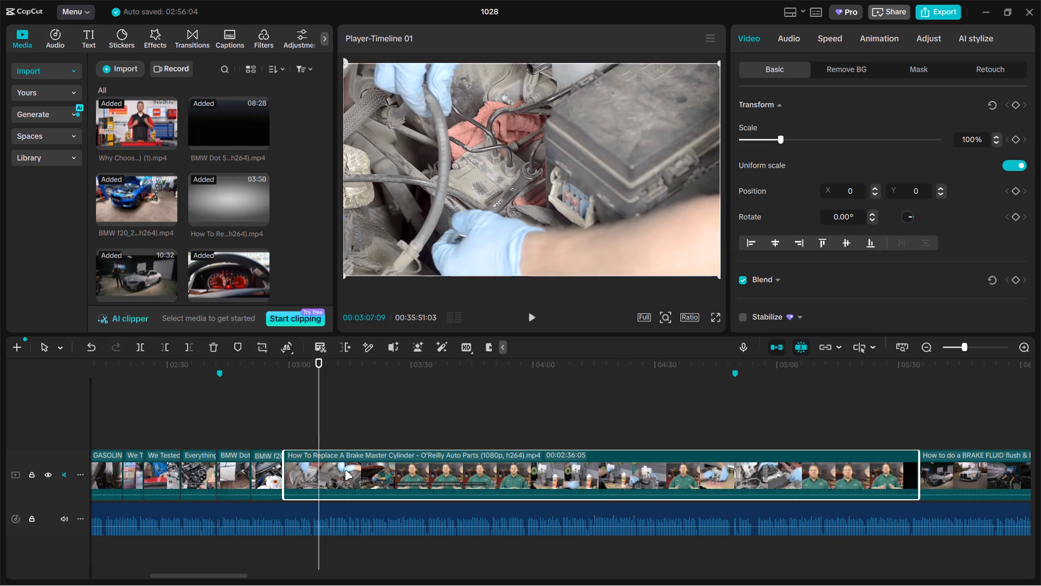
pyautogui.hotkey('ctrl', 'b')
# Find another engine-bay shot further along the O'Reilly brake master cylinder clip and split the clip there at 00:04:56:21.
pyautogui.click(411, 428)
pyautogui.moveTo(462, 428); pyautogui.dragTo(566, 430)
pyautogui.click(561, 430)
pyautogui.moveTo(561, 430); pyautogui.dragTo(711, 434)
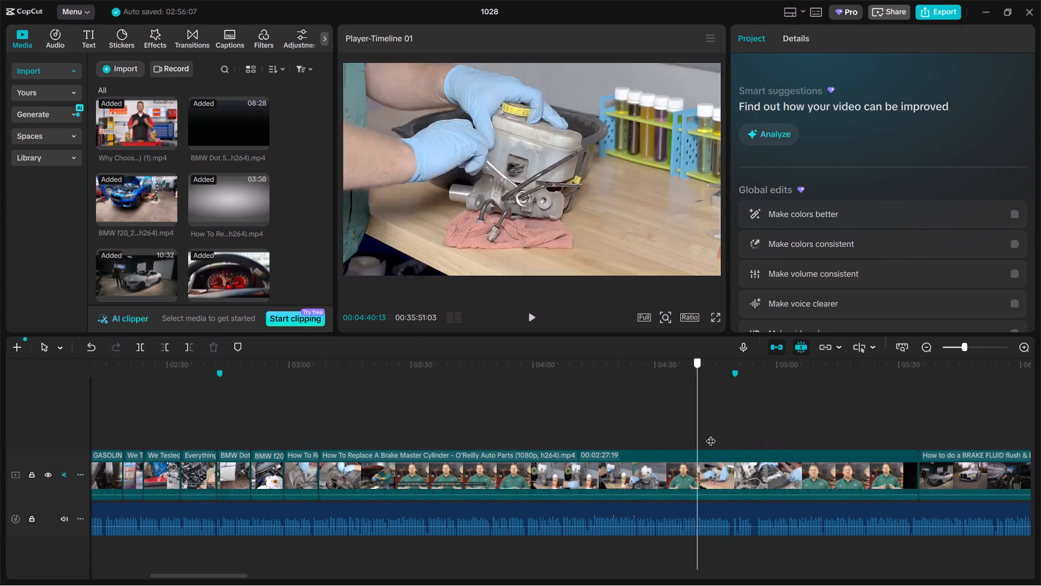
pyautogui.moveTo(711, 434); pyautogui.dragTo(763, 437)
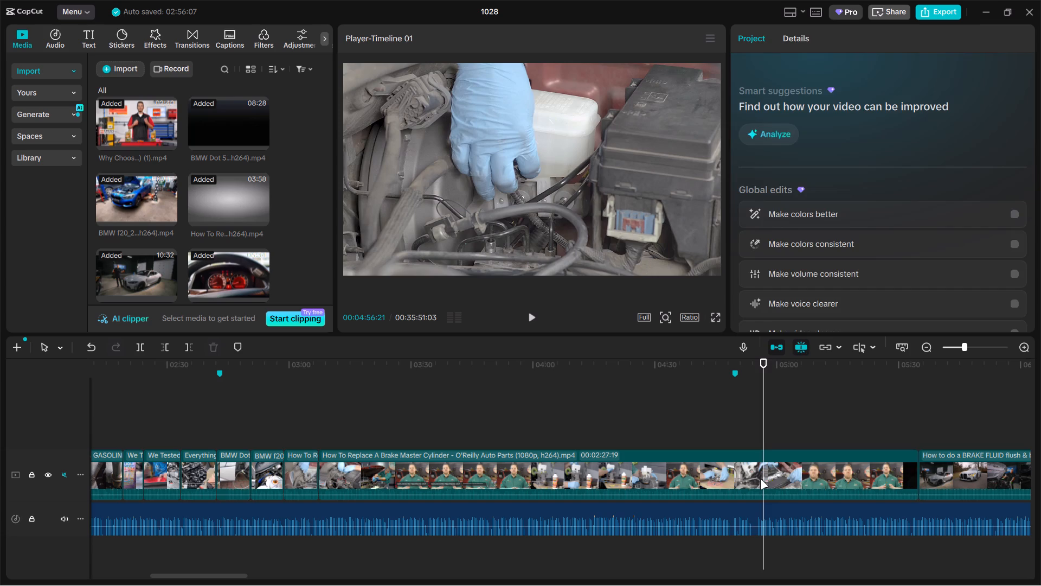
pyautogui.click(760, 480)
pyautogui.hotkey('ctrl', 'b')
# Find the brake bleeding shot in the O'Reilly brake master cylinder clip, split it at 00:05:04:13 and delete the part after the cut.
pyautogui.click(801, 435)
pyautogui.moveTo(801, 435); pyautogui.dragTo(767, 439)
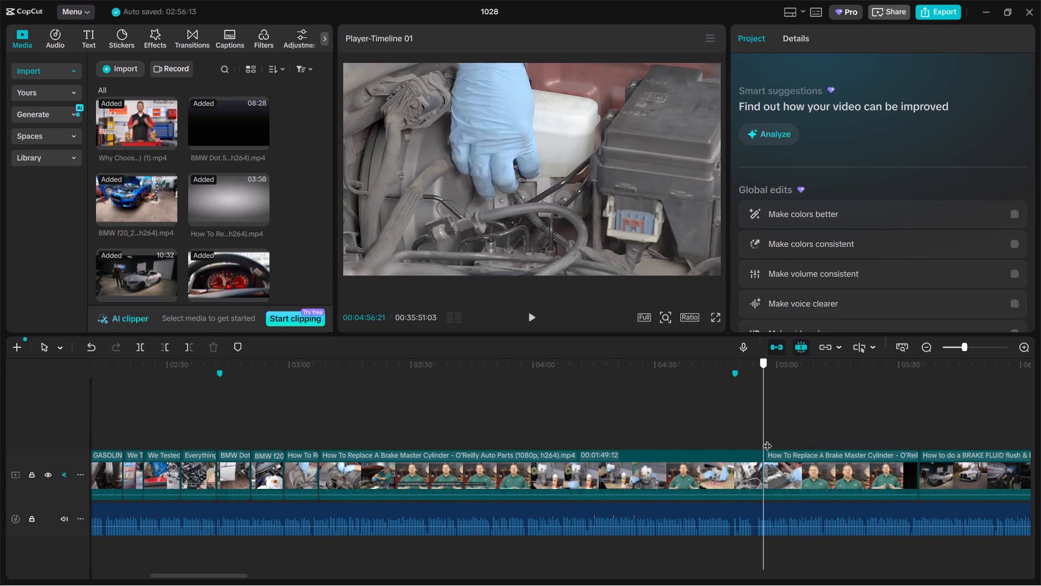
pyautogui.moveTo(767, 439); pyautogui.dragTo(787, 436)
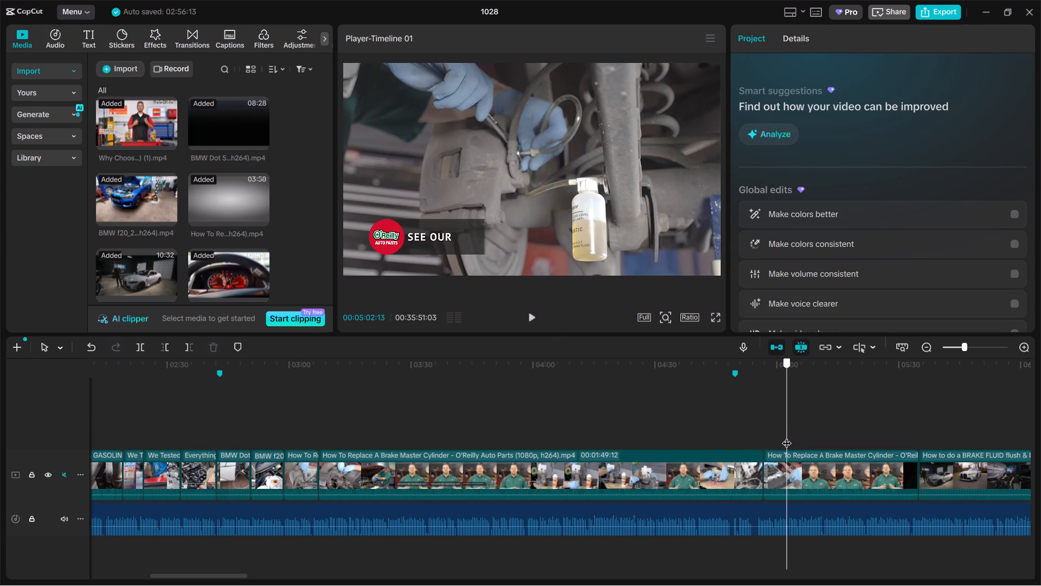
pyautogui.moveTo(787, 436); pyautogui.dragTo(795, 435)
pyautogui.click(812, 480)
pyautogui.hotkey('ctrl', 'b')
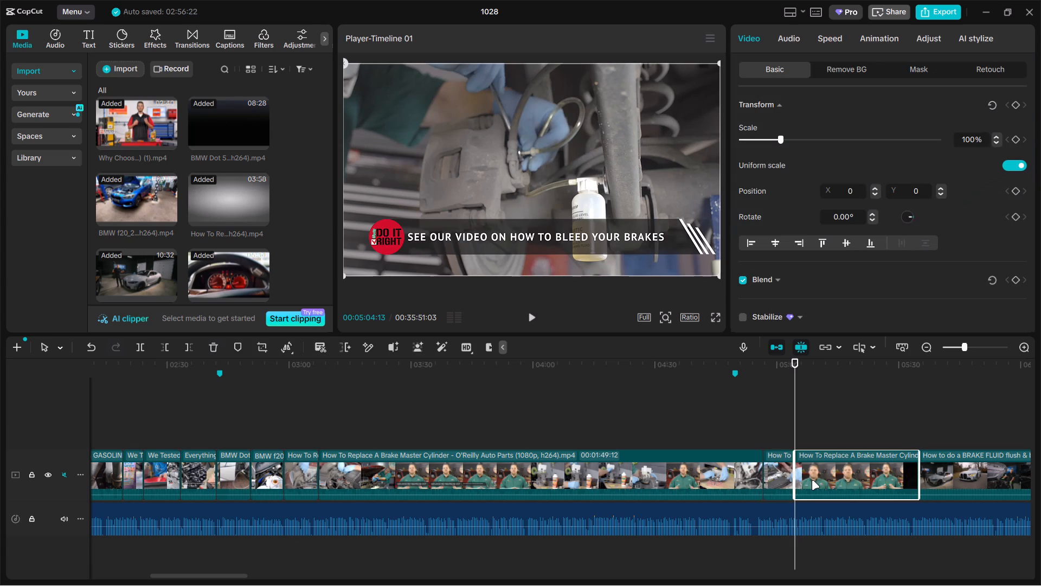
pyautogui.press('BackSpace')
# Delete the O'Reilly middle segment between the cuts at 00:03:07:09 and 00:04:56:21.
pyautogui.click(712, 476)
pyautogui.press('BackSpace')
# Hide the caption banner in the second O'Reilly segment by scaling it to 175% and setting position Y to -269.
pyautogui.click(337, 434)
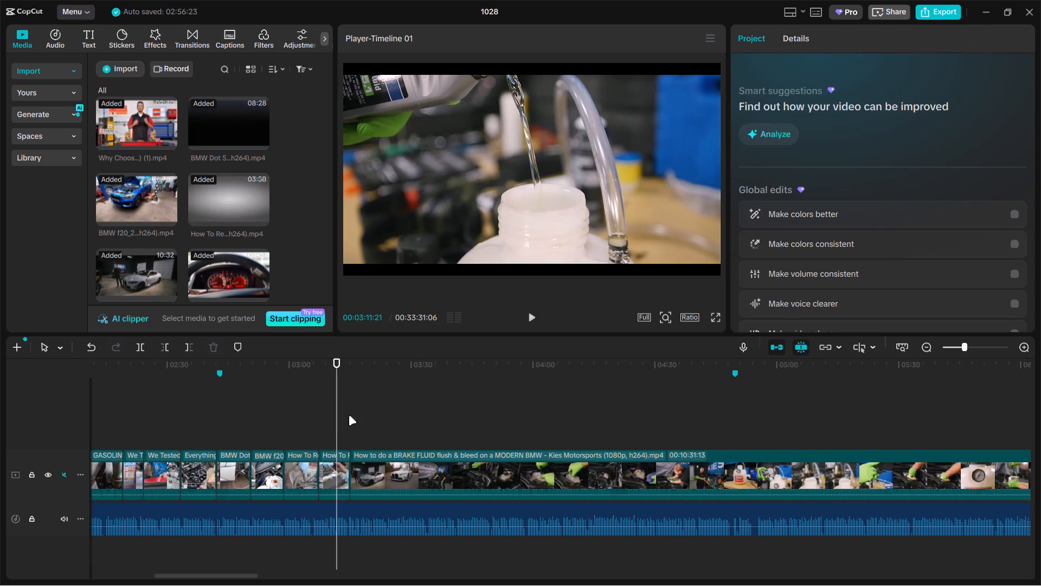
pyautogui.click(487, 241)
pyautogui.click(344, 421)
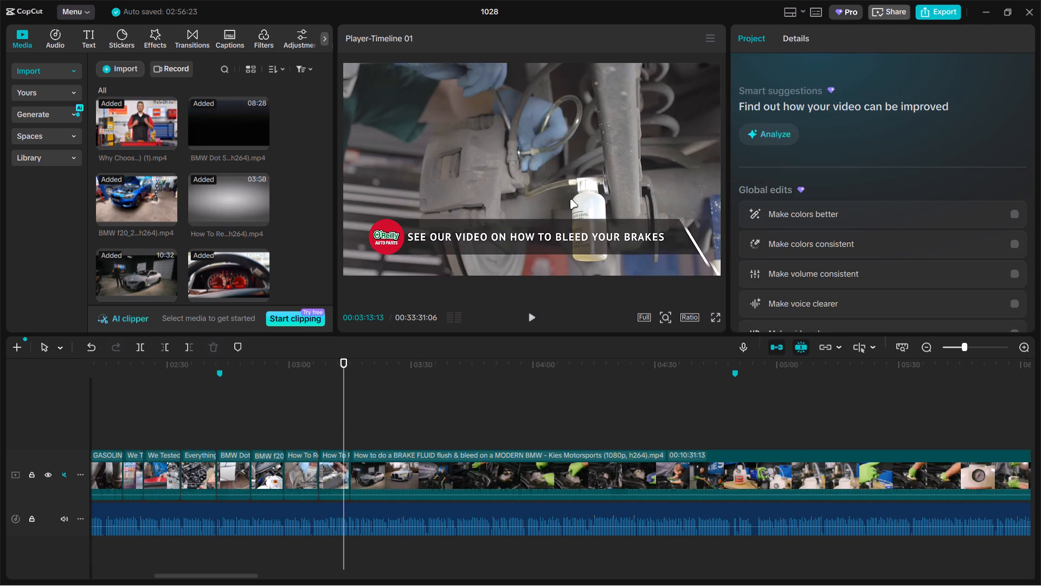
pyautogui.click(611, 155)
pyautogui.moveTo(790, 134); pyautogui.dragTo(810, 135)
pyautogui.moveTo(692, 168); pyautogui.dragTo(692, 194)
# Find the open engine bay in the Kies Motorsports brake fluid clip, split it at 00:03:40:08 and delete the part before the cut.
pyautogui.click(431, 386)
pyautogui.moveTo(431, 387); pyautogui.dragTo(466, 390)
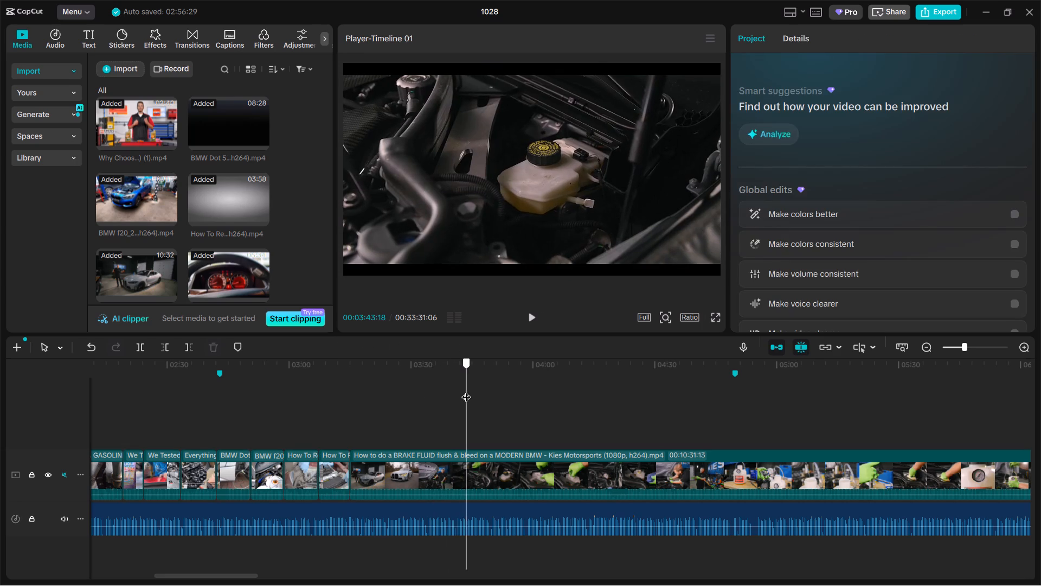
pyautogui.moveTo(466, 390); pyautogui.dragTo(453, 400)
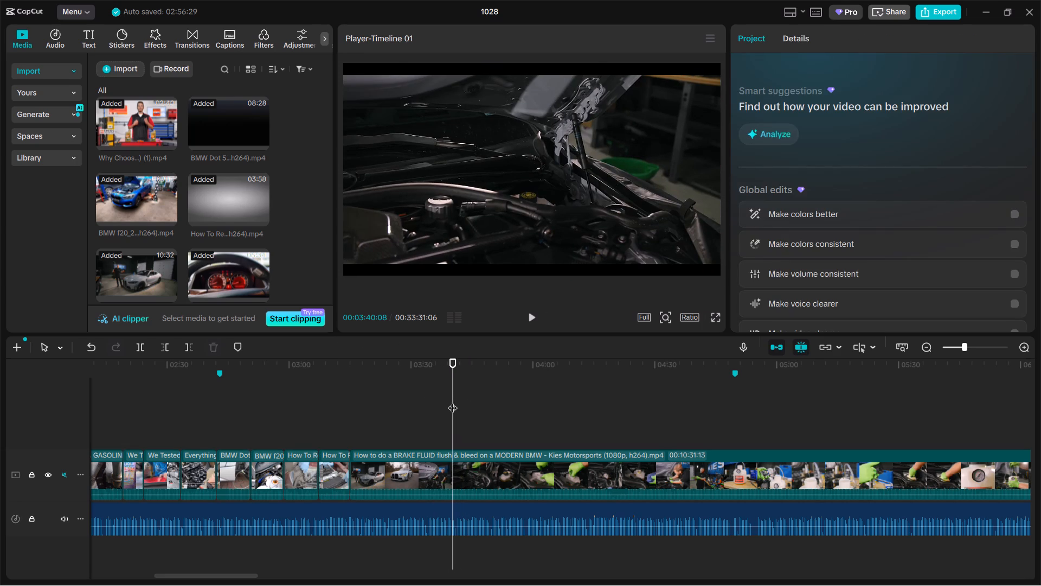
pyautogui.click(503, 469)
pyautogui.hotkey('ctrl', 'b')
pyautogui.click(439, 474)
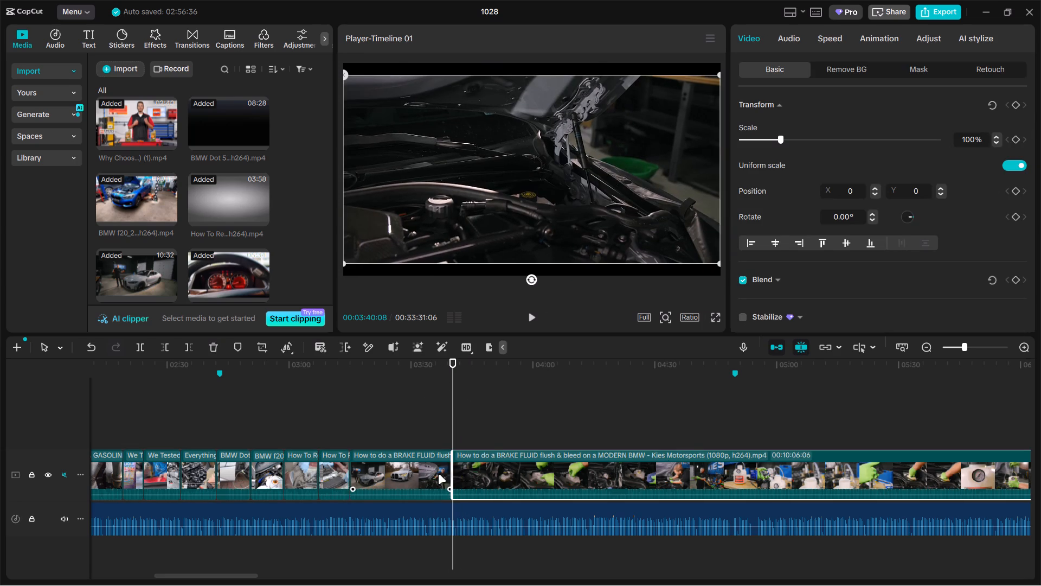
pyautogui.press('BackSpace')
# Split the Kies Motorsports clip at 00:03:22:28 to end its reservoir segment.
pyautogui.click(388, 435)
pyautogui.moveTo(387, 435); pyautogui.dragTo(384, 435)
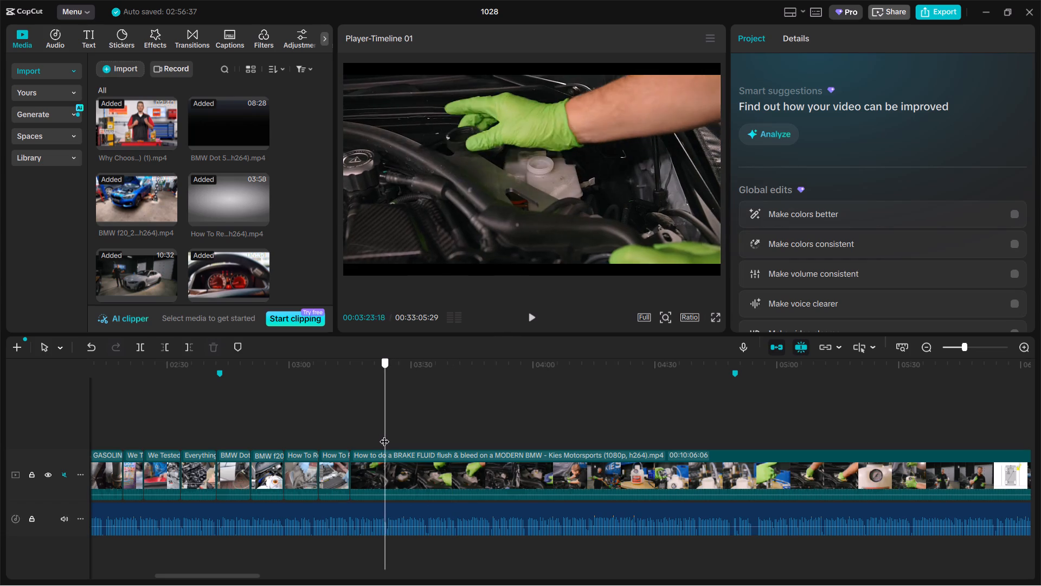
pyautogui.moveTo(384, 435); pyautogui.dragTo(382, 435)
pyautogui.click(396, 488)
pyautogui.hotkey('ctrl', 'b')
# Isolate the power bleeder bench shot in the Kies Motorsports clip with splits at 00:04:18:04 and 00:04:25:26.
pyautogui.click(504, 422)
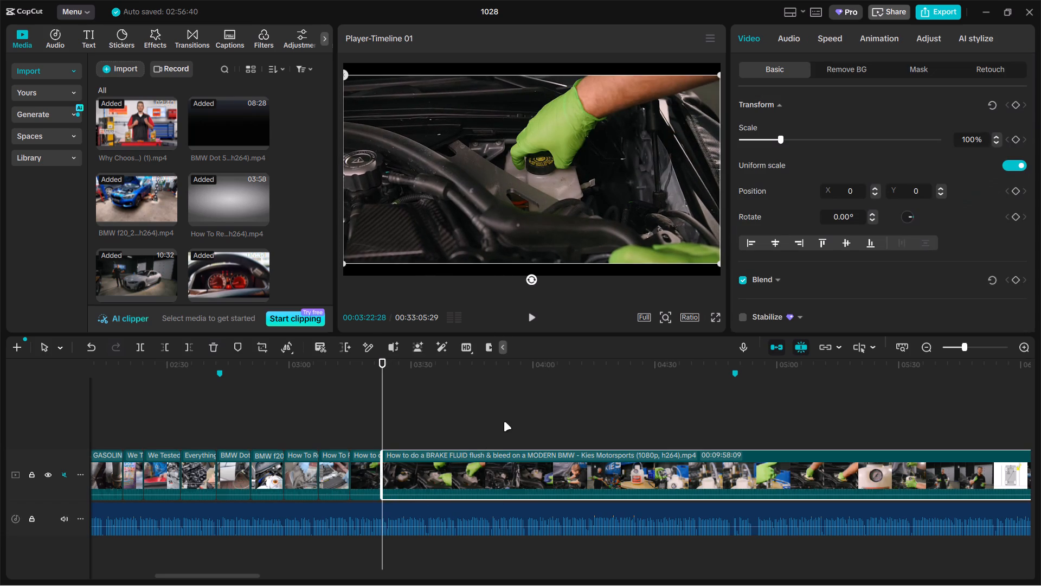
pyautogui.moveTo(504, 422); pyautogui.dragTo(614, 409)
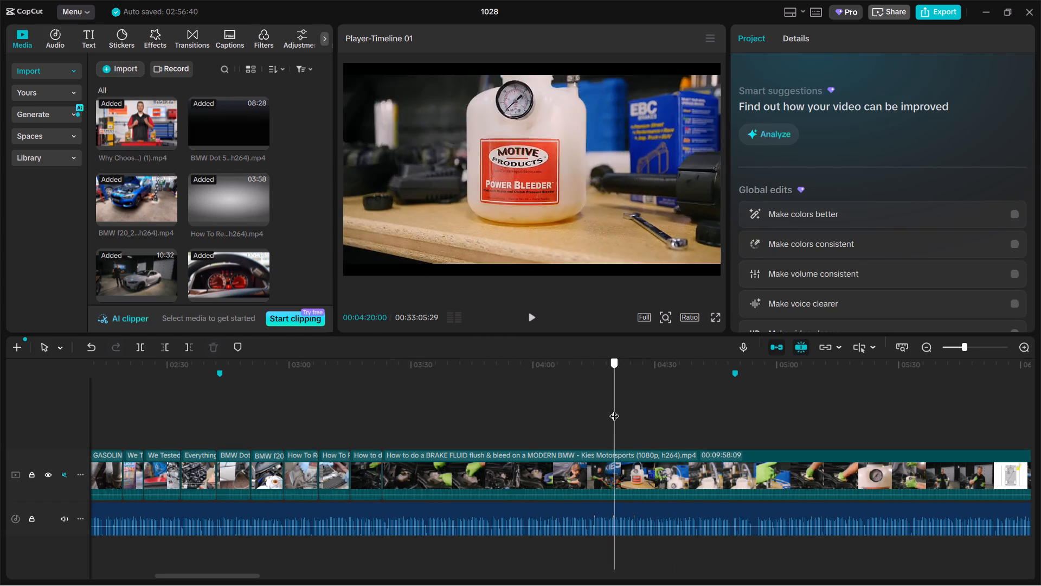
pyautogui.moveTo(614, 409); pyautogui.dragTo(607, 410)
pyautogui.click(613, 456)
pyautogui.hotkey('ctrl', 'b')
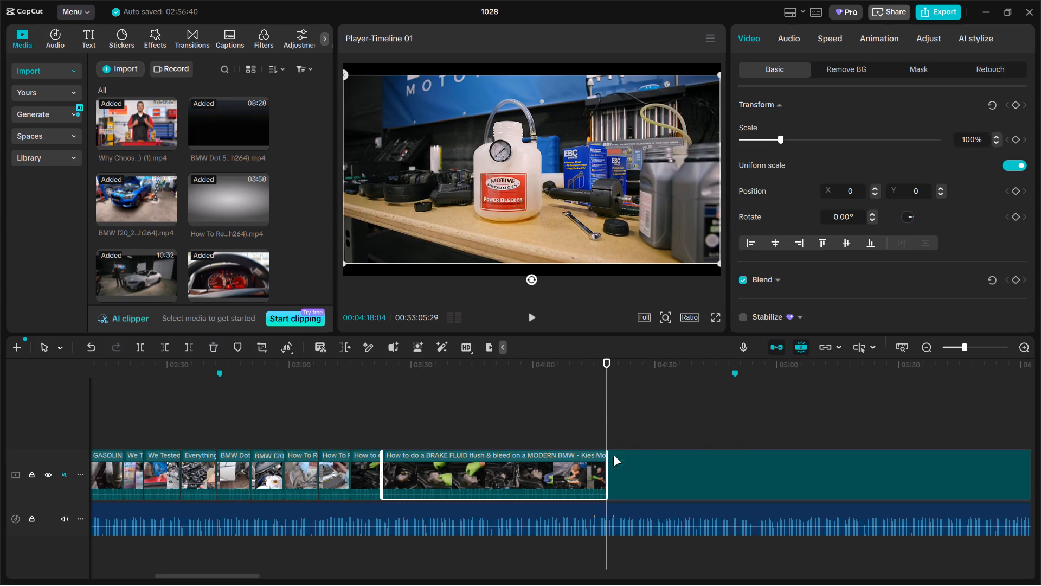
pyautogui.click(627, 421)
pyautogui.moveTo(627, 421); pyautogui.dragTo(638, 418)
pyautogui.hotkey('ctrl', 'b')
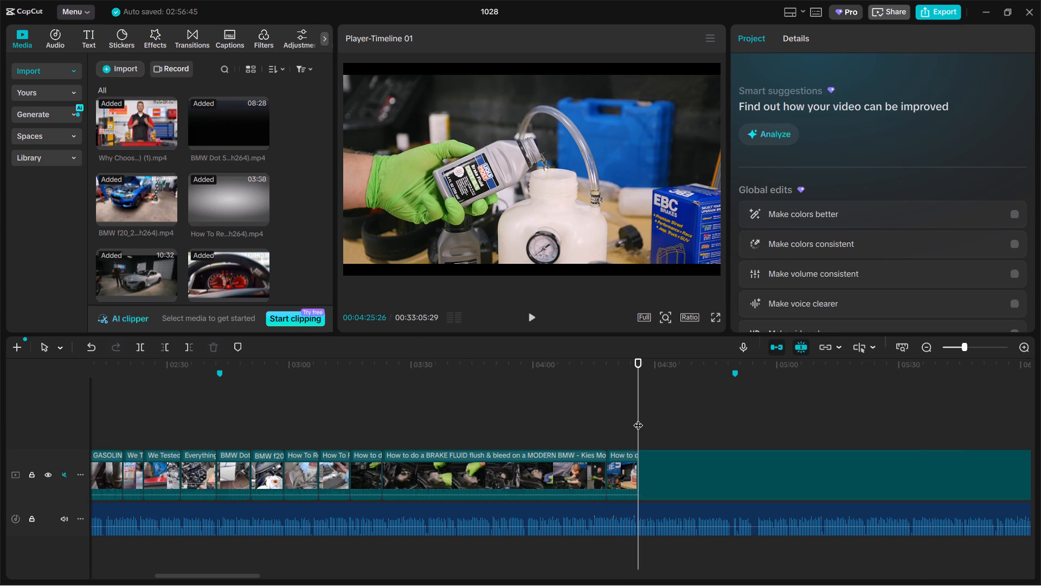
# Enlarge the Kies Motorsports reservoir segment until it fills the frame without black bars.
pyautogui.click(368, 429)
pyautogui.click(537, 182)
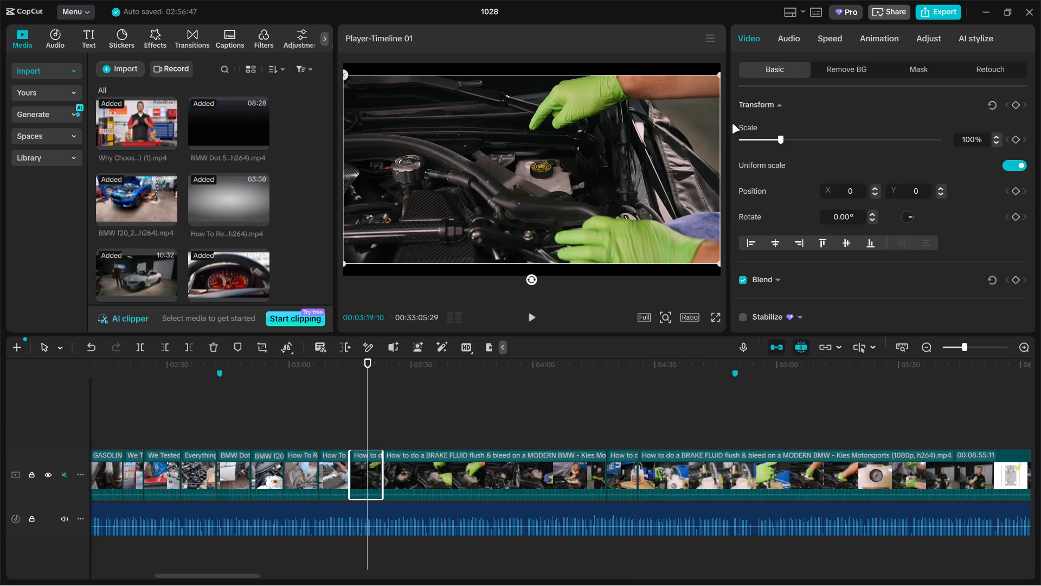
pyautogui.moveTo(776, 138); pyautogui.dragTo(791, 138)
# Scale the power bleeder segment to 126% so it fills the frame.
pyautogui.click(620, 435)
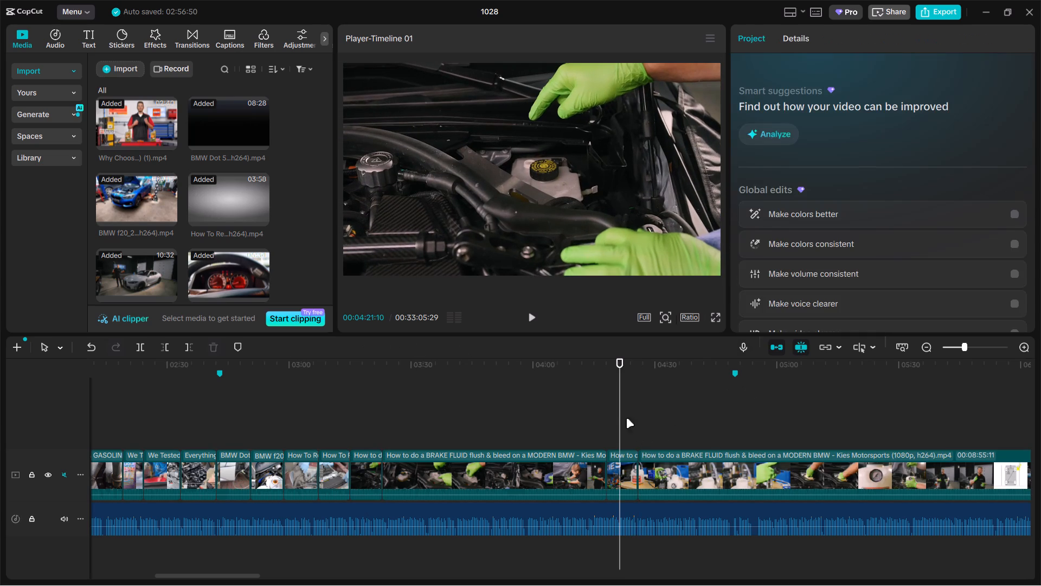
pyautogui.click(640, 192)
pyautogui.moveTo(782, 143); pyautogui.dragTo(789, 146)
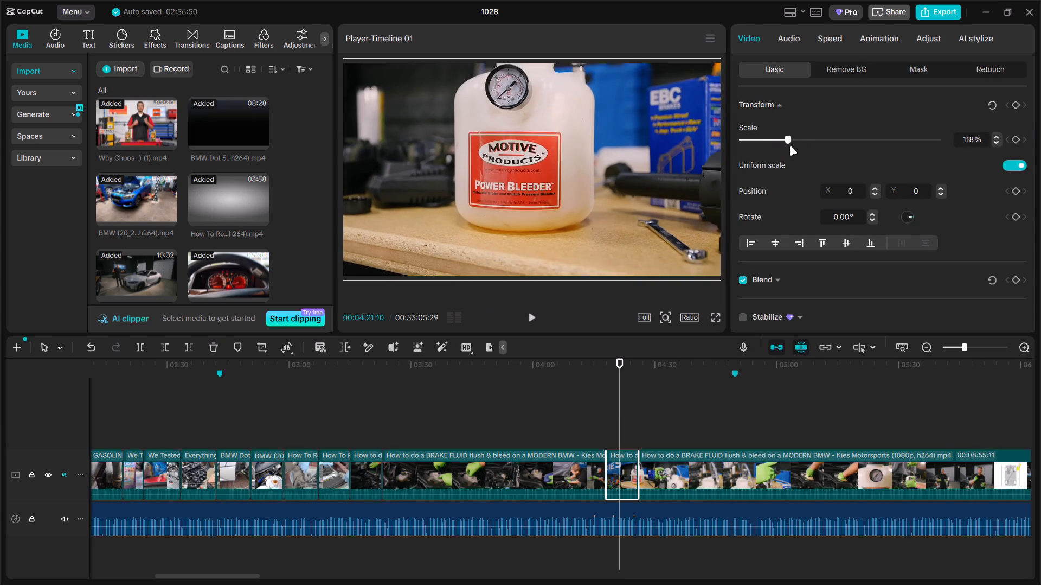
pyautogui.moveTo(789, 146); pyautogui.dragTo(793, 145)
# Delete the Kies Motorsports footage between the reservoir and power bleeder segments and the rest of the clip after the power bleeder segment.
pyautogui.click(491, 472)
pyautogui.press('BackSpace')
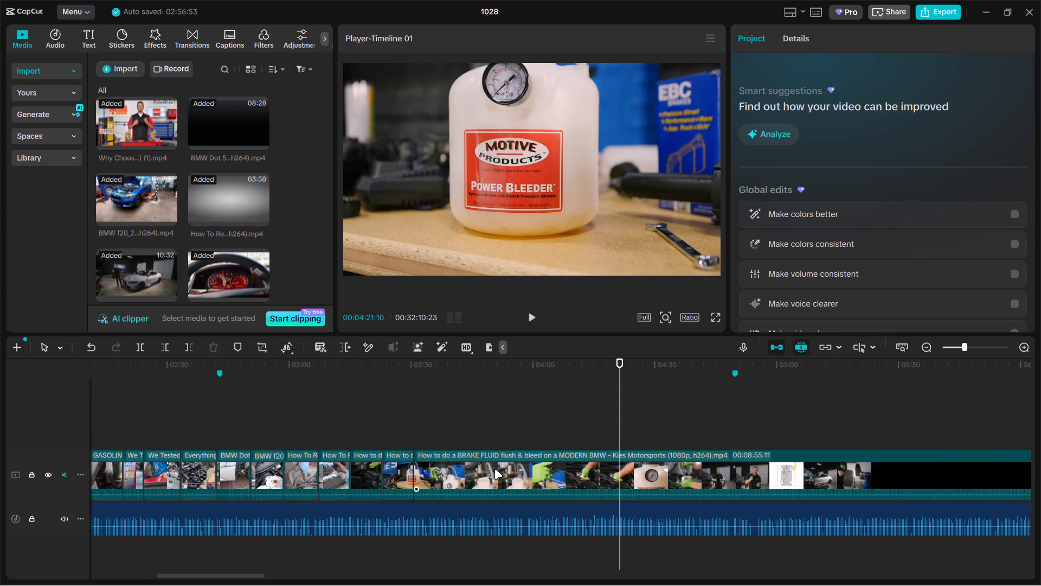
pyautogui.click(478, 465)
pyautogui.press('BackSpace')
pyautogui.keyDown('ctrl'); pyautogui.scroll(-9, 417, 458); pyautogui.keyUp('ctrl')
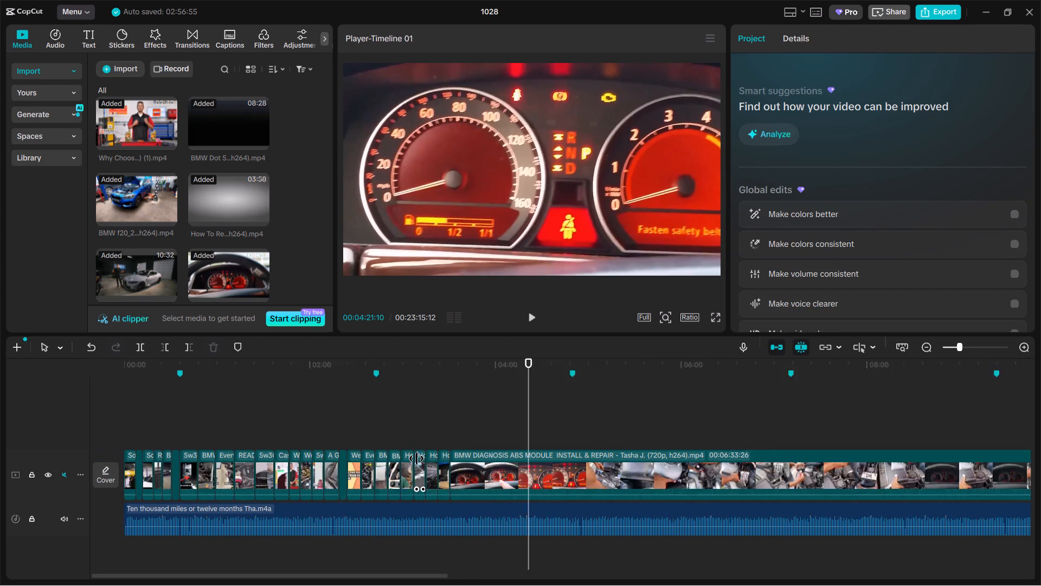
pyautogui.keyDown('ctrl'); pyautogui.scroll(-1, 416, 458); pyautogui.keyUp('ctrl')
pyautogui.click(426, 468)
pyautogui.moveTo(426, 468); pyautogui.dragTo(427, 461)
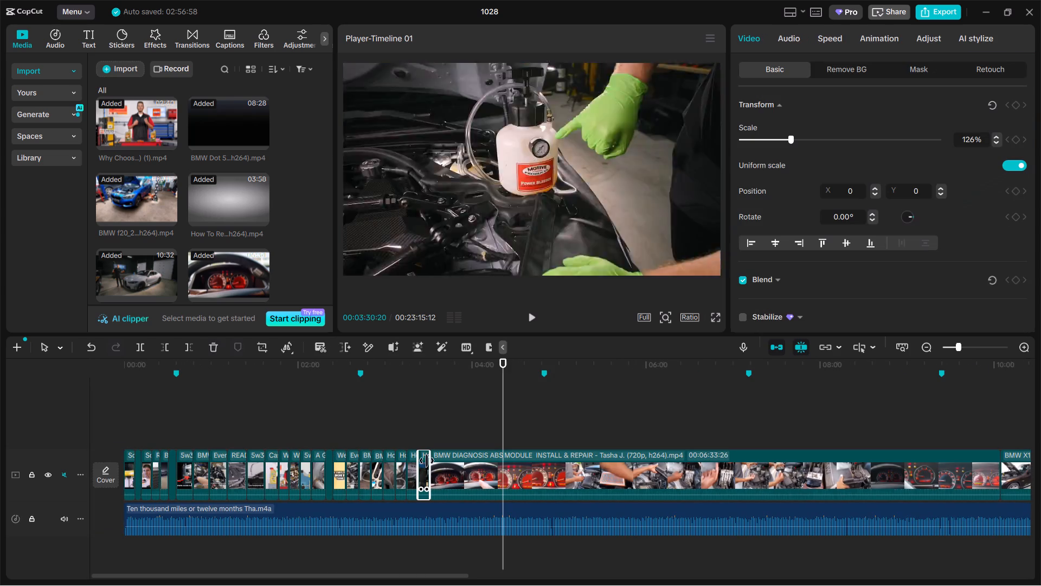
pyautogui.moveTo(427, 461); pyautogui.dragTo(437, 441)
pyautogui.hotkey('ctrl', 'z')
# Move the power bleeder segment further along the timeline, between the BMW Diagnosis ABS Module and BMW X1 (E84) reservoir clips.
pyautogui.keyDown('ctrl'); pyautogui.scroll(4, 437, 441); pyautogui.keyUp('ctrl')
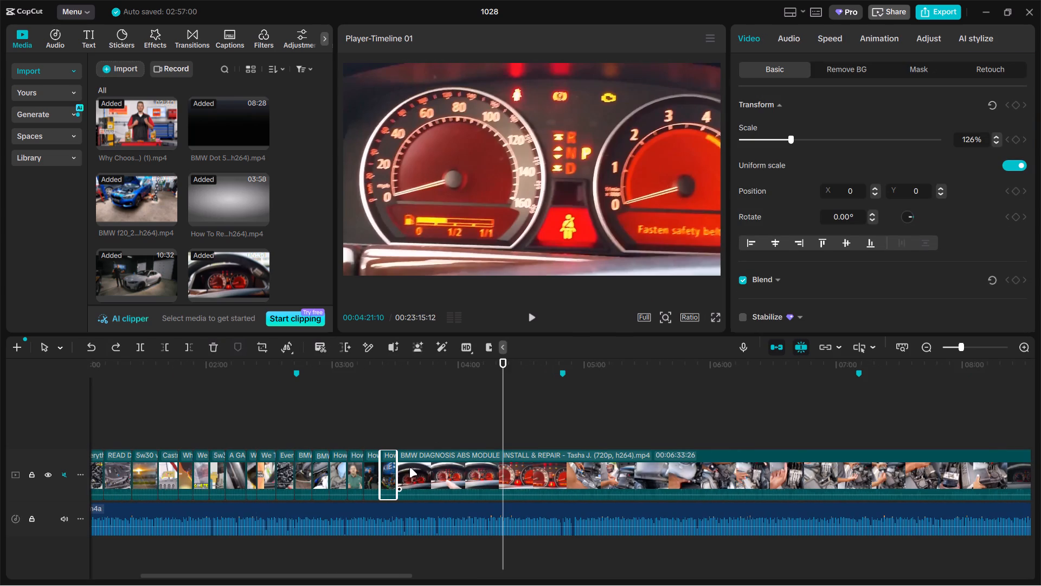
pyautogui.moveTo(391, 468); pyautogui.dragTo(953, 467)
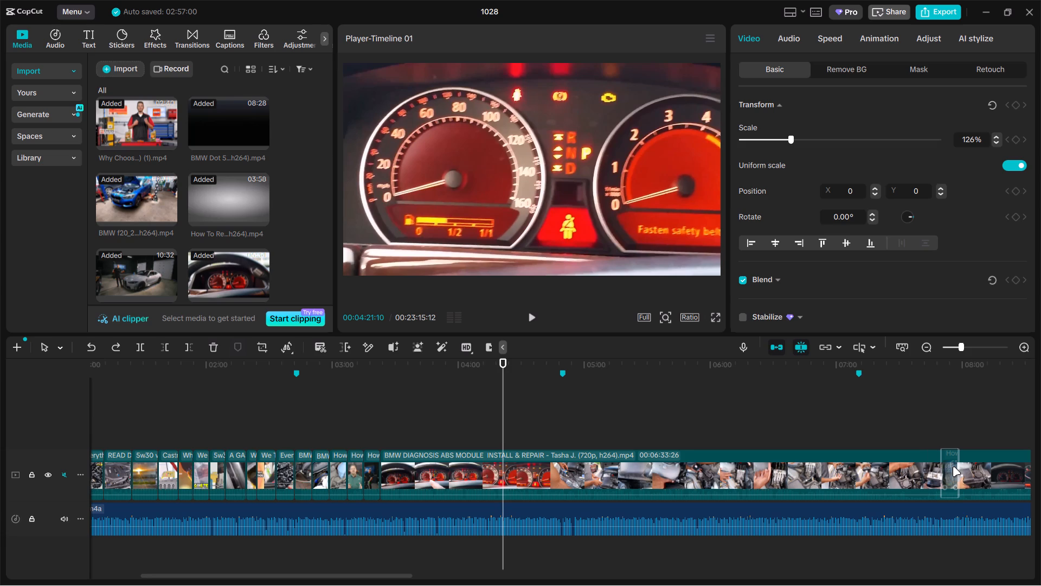
pyautogui.moveTo(953, 467); pyautogui.dragTo(961, 474)
pyautogui.scroll(-1, 953, 467)
pyautogui.moveTo(961, 474); pyautogui.dragTo(872, 453)
pyautogui.moveTo(961, 474); pyautogui.dragTo(876, 454)
pyautogui.moveTo(868, 452); pyautogui.dragTo(866, 452)
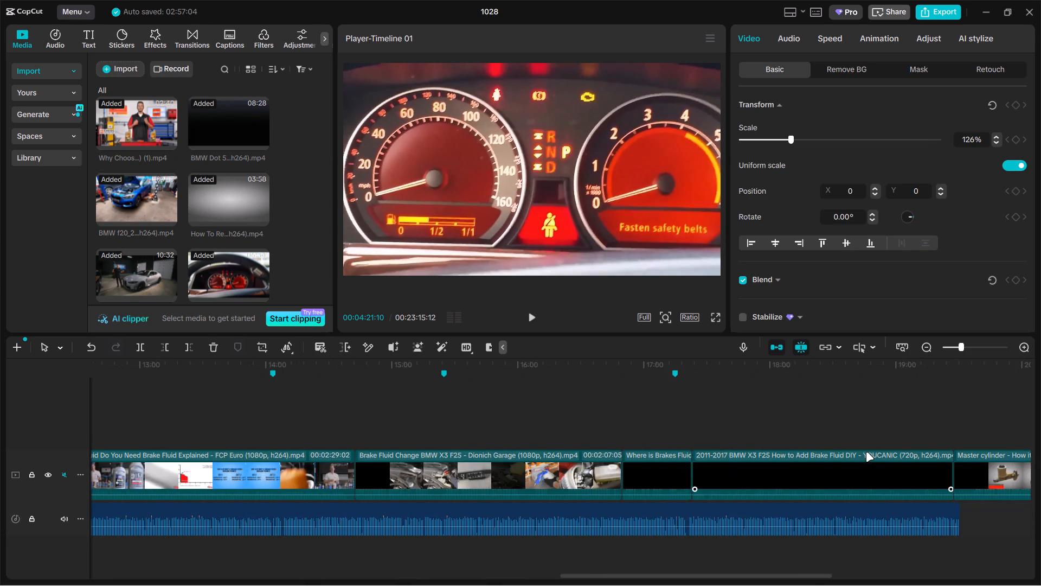
pyautogui.moveTo(866, 452); pyautogui.dragTo(863, 452)
# Check the later part of the timeline and the placement of the power bleeder segment before the BMW X1 (E84) clip.
pyautogui.keyDown('ctrl'); pyautogui.scroll(-10, 336, 412); pyautogui.keyUp('ctrl')
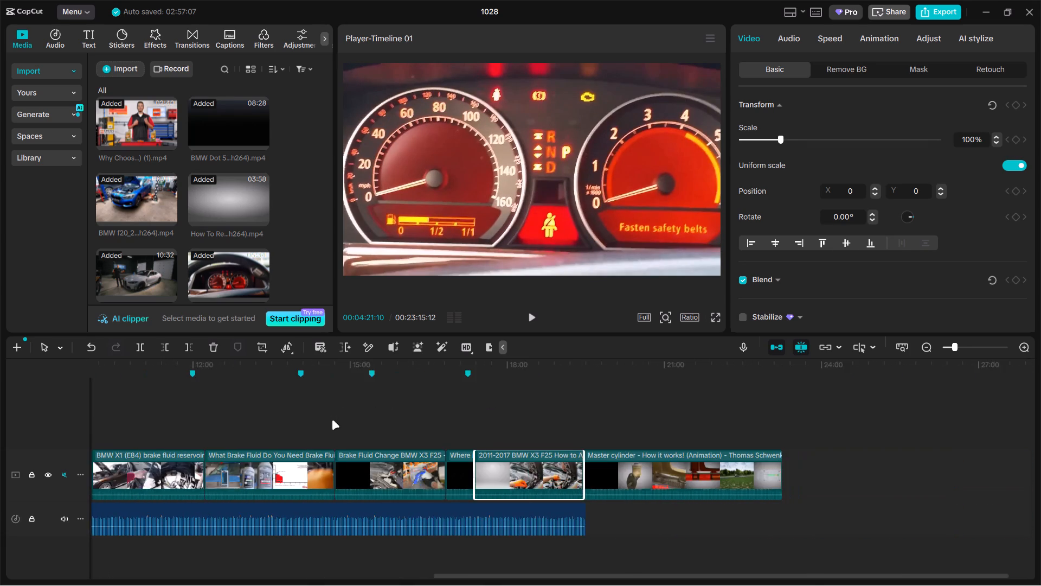
pyautogui.keyDown('ctrl'); pyautogui.scroll(-6, 332, 420); pyautogui.keyUp('ctrl')
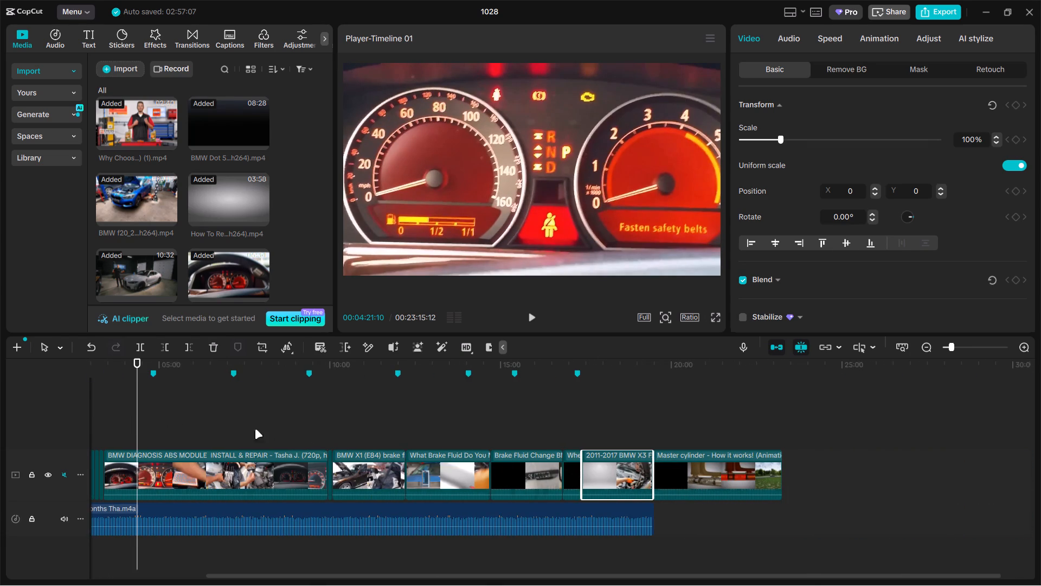
pyautogui.click(305, 430)
pyautogui.keyDown('ctrl'); pyautogui.scroll(12, 315, 432); pyautogui.keyUp('ctrl')
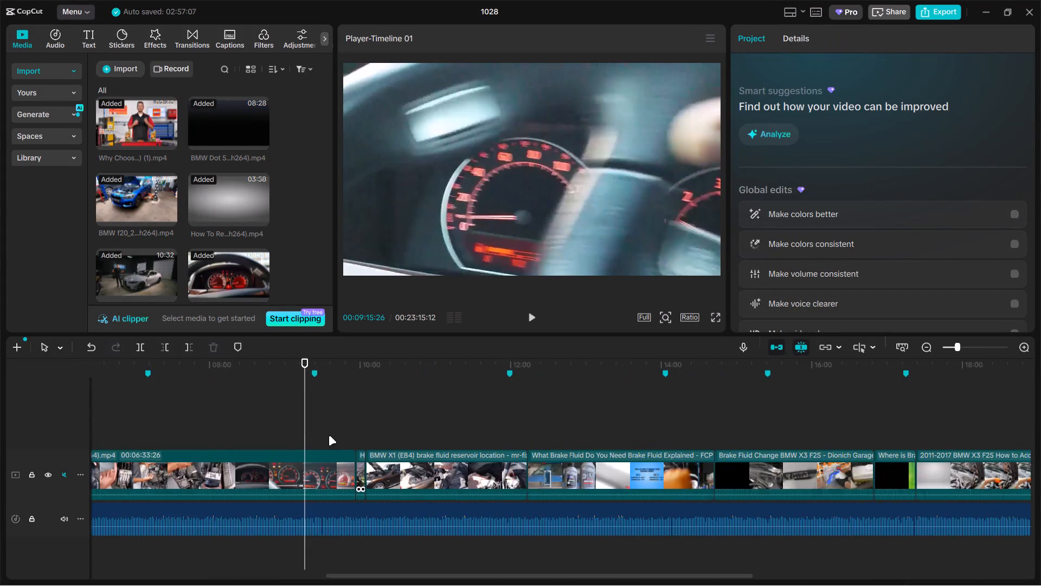
pyautogui.keyDown('ctrl'); pyautogui.scroll(4, 329, 436); pyautogui.keyUp('ctrl')
pyautogui.click(376, 438)
pyautogui.click(394, 438)
pyautogui.click(398, 438)
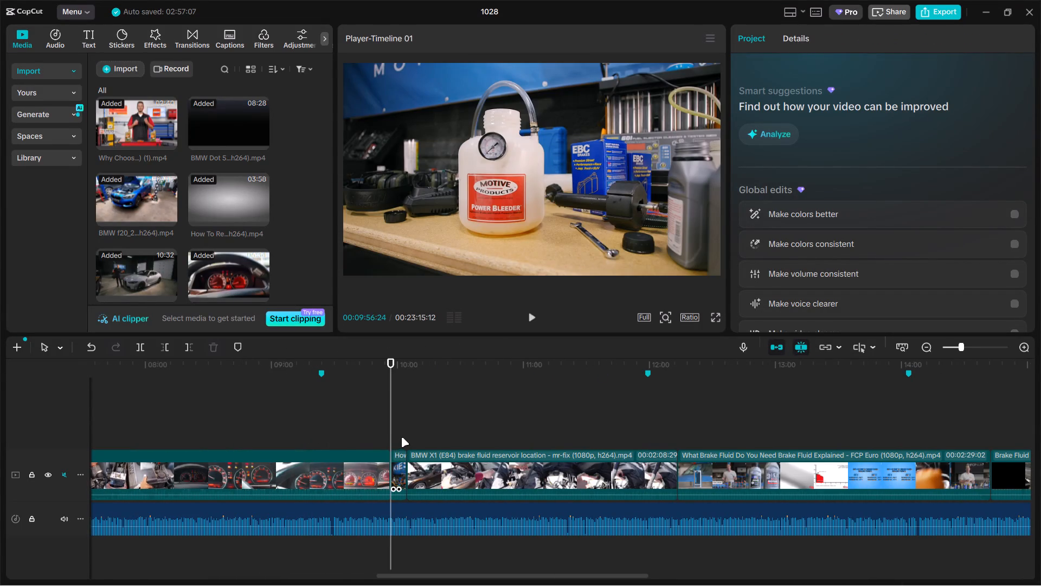
# Review the O'Reilly segments and move the second one between the Brake Fluid Change BMW X3 F25 and Where is Brakes Fluid clips.
pyautogui.moveTo(401, 437); pyautogui.dragTo(455, 419)
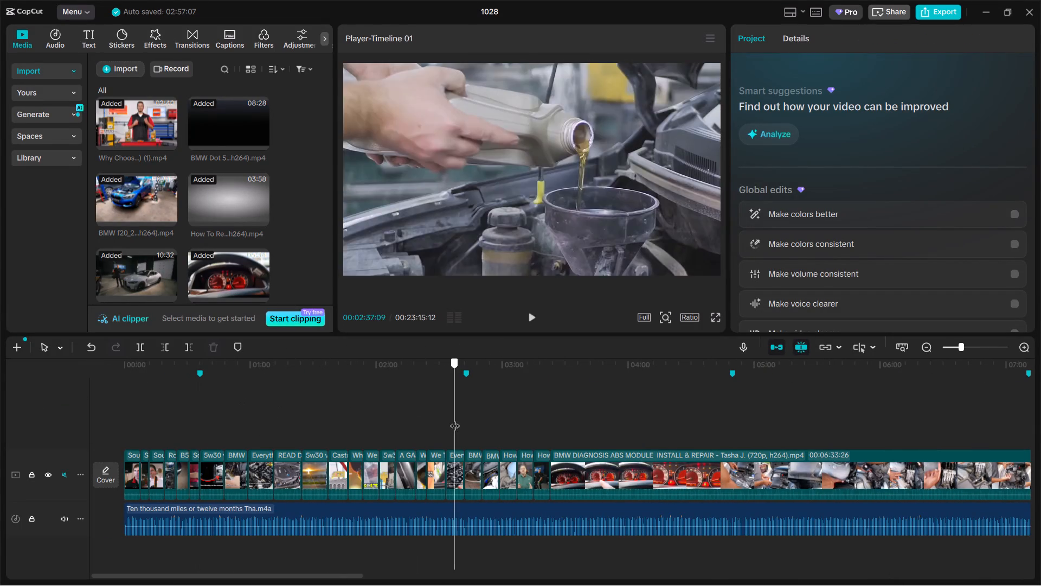
pyautogui.moveTo(455, 419); pyautogui.dragTo(480, 417)
pyautogui.keyDown('ctrl'); pyautogui.scroll(6, 496, 422); pyautogui.keyUp('ctrl')
pyautogui.keyDown('ctrl'); pyautogui.click(552, 424); pyautogui.keyUp('ctrl')
pyautogui.moveTo(552, 424); pyautogui.dragTo(544, 424)
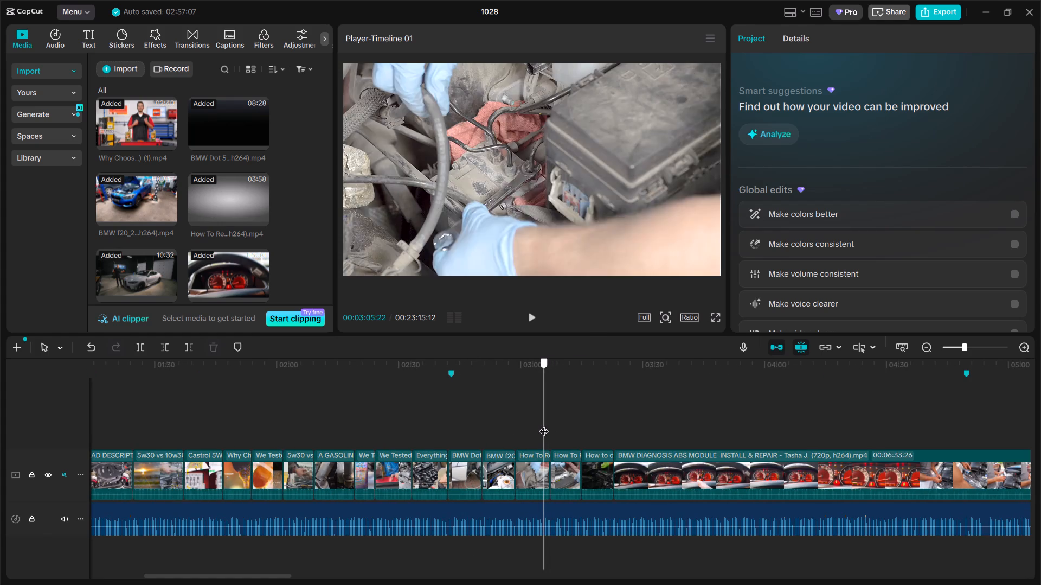
pyautogui.moveTo(544, 424); pyautogui.dragTo(563, 422)
pyautogui.click(564, 470)
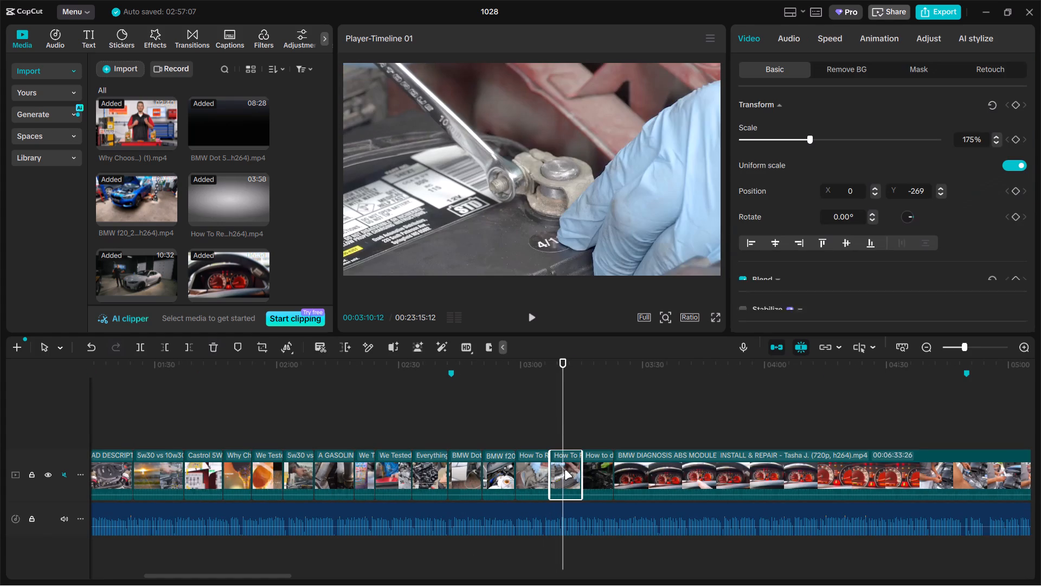
pyautogui.keyDown('ctrl'); pyautogui.scroll(-6, 564, 470); pyautogui.keyUp('ctrl')
pyautogui.moveTo(525, 470); pyautogui.dragTo(666, 404)
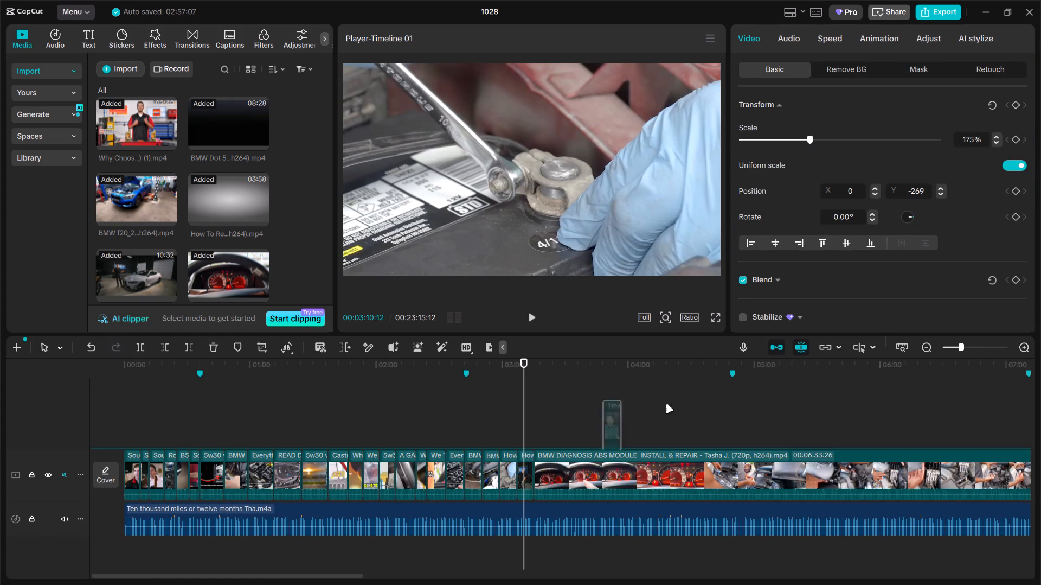
pyautogui.moveTo(666, 404); pyautogui.dragTo(1037, 429)
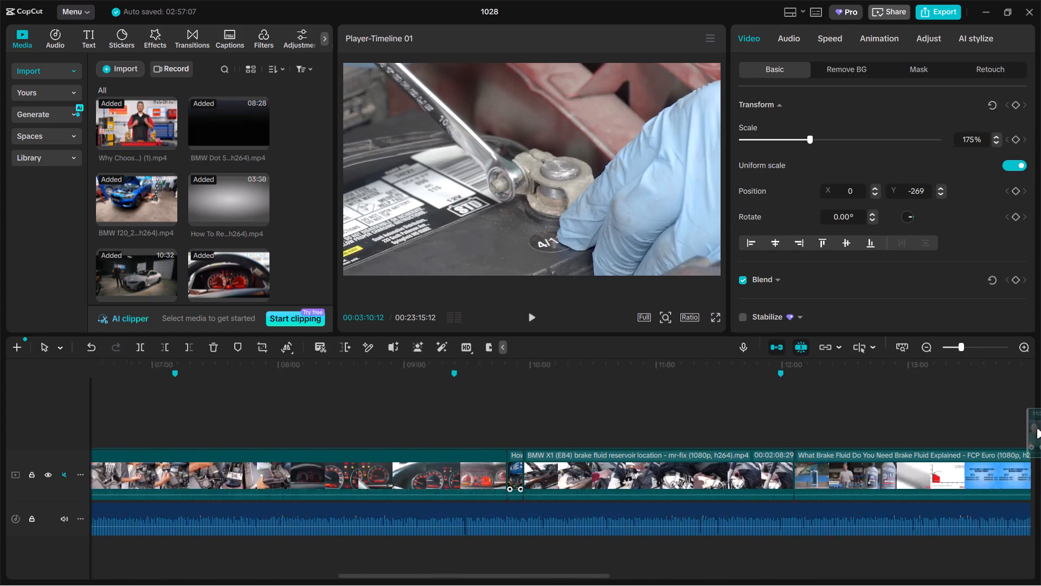
pyautogui.moveTo(1037, 429); pyautogui.dragTo(942, 464)
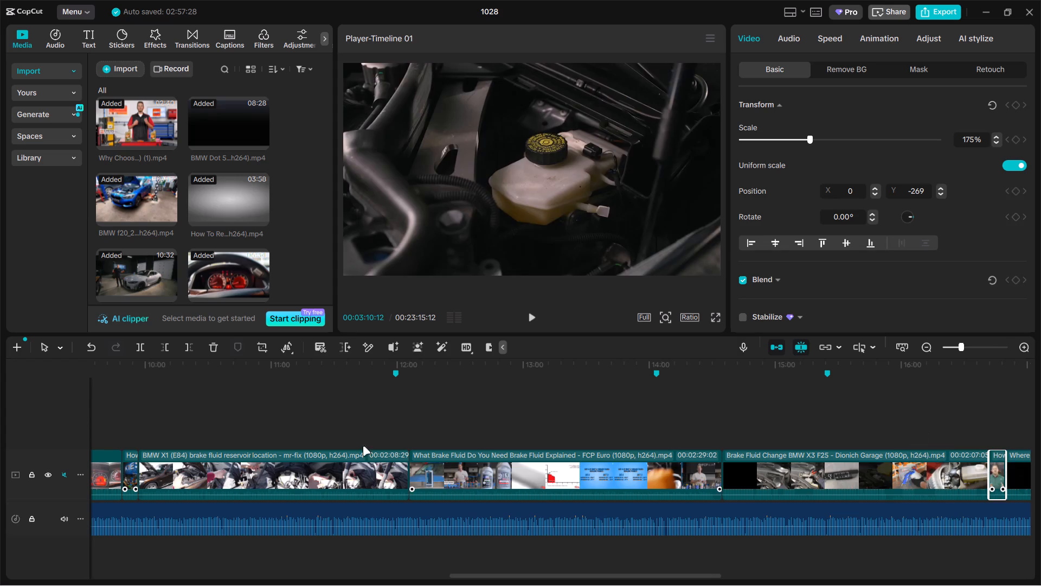
# Split the BMW Diagnosis ABS Module clip at 00:06:03:29, where the exposed ABS module appears, and delete the footage before it.
pyautogui.click(261, 416)
pyautogui.moveTo(260, 416); pyautogui.dragTo(358, 415)
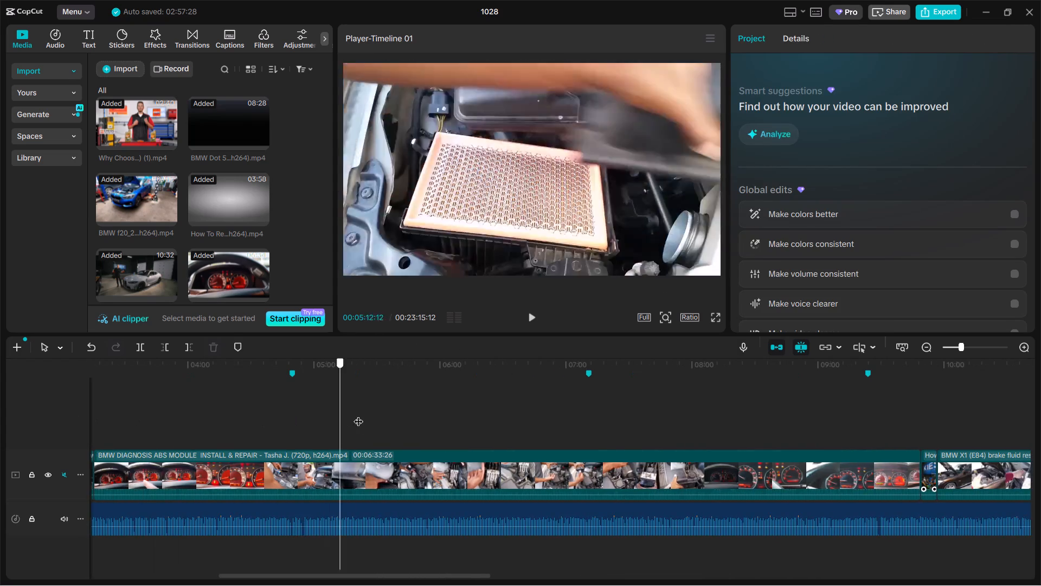
pyautogui.moveTo(358, 415); pyautogui.dragTo(560, 410)
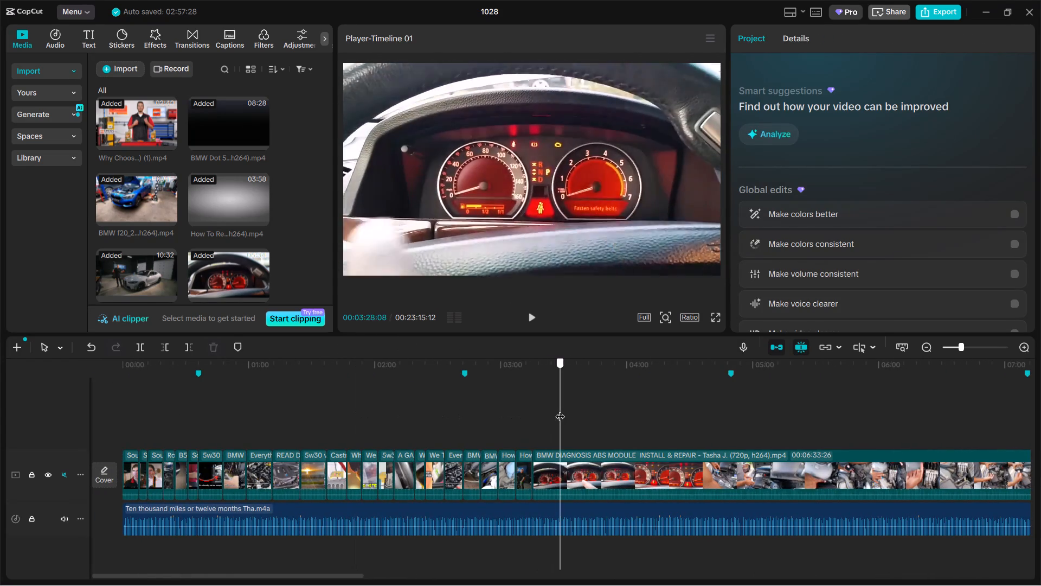
pyautogui.moveTo(560, 410); pyautogui.dragTo(748, 407)
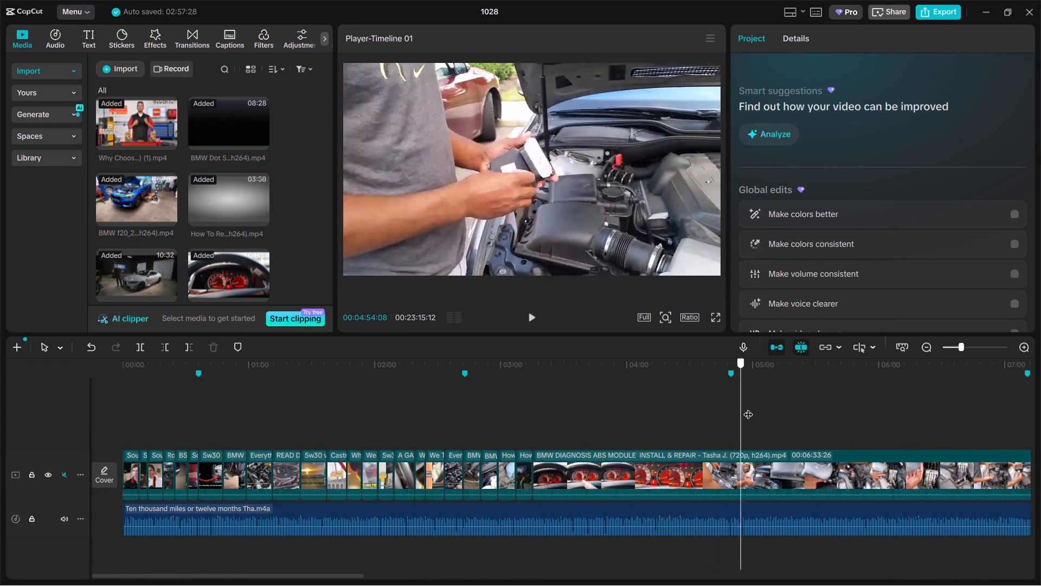
pyautogui.moveTo(748, 407); pyautogui.dragTo(737, 413)
pyautogui.moveTo(729, 460); pyautogui.dragTo(729, 463)
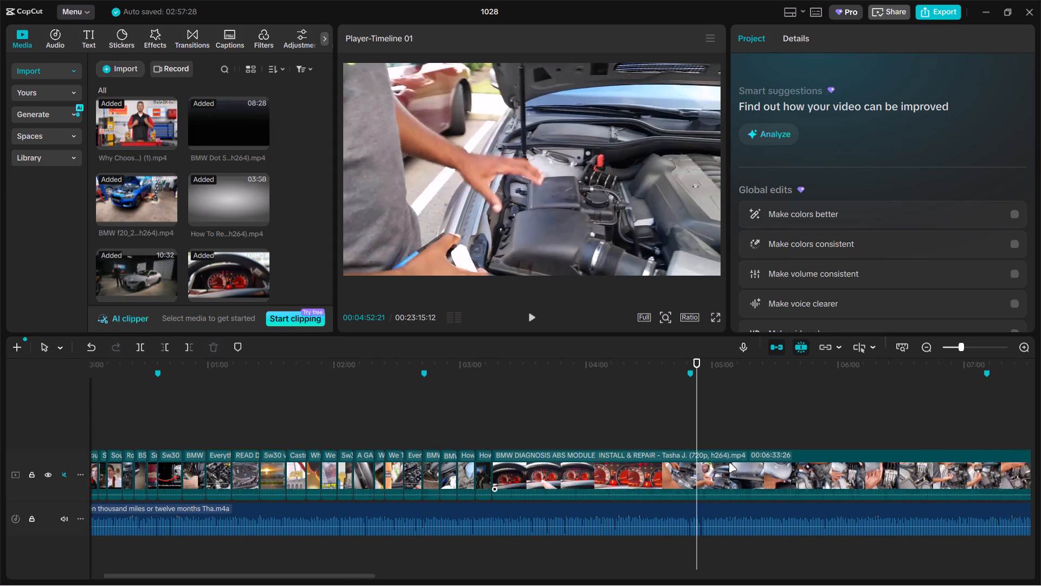
pyautogui.moveTo(729, 463); pyautogui.dragTo(722, 451)
pyautogui.click(653, 430)
pyautogui.moveTo(653, 430); pyautogui.dragTo(659, 429)
pyautogui.click(665, 461)
pyautogui.hotkey('ctrl', 'b')
pyautogui.click(571, 452)
pyautogui.press('BackSpace')
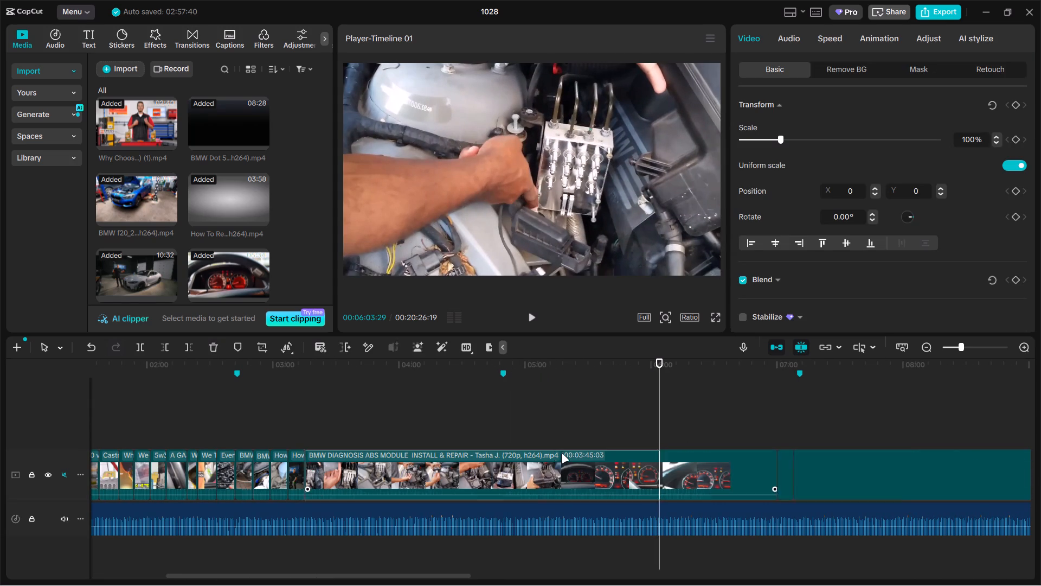
# Split the BMW Diagnosis ABS Module clip at 00:03:24:04 and delete the rest, keeping only the short ABS module shot.
pyautogui.click(321, 441)
pyautogui.moveTo(321, 441); pyautogui.dragTo(327, 430)
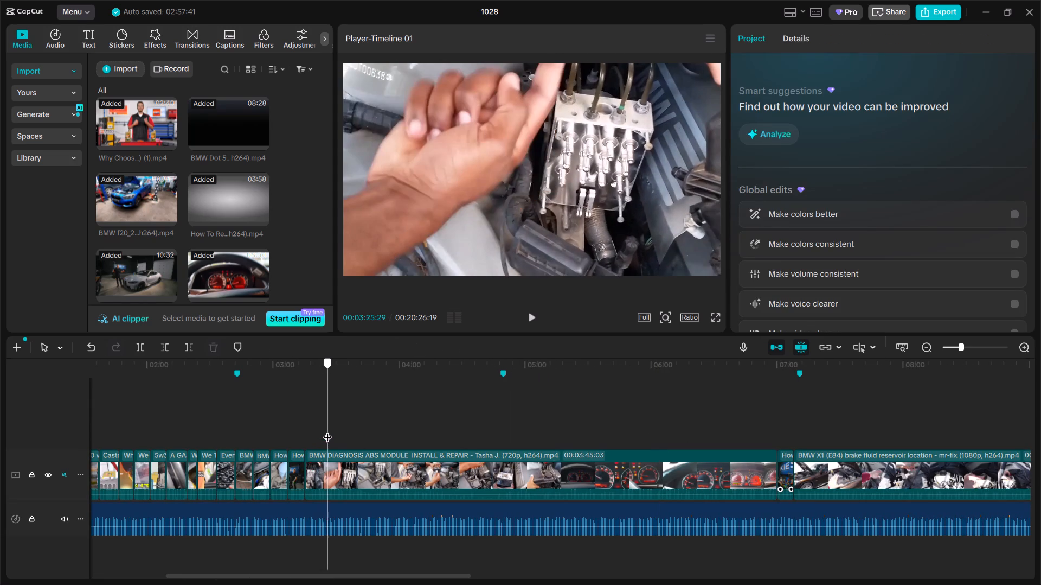
pyautogui.moveTo(327, 430); pyautogui.dragTo(324, 430)
pyautogui.click(346, 471)
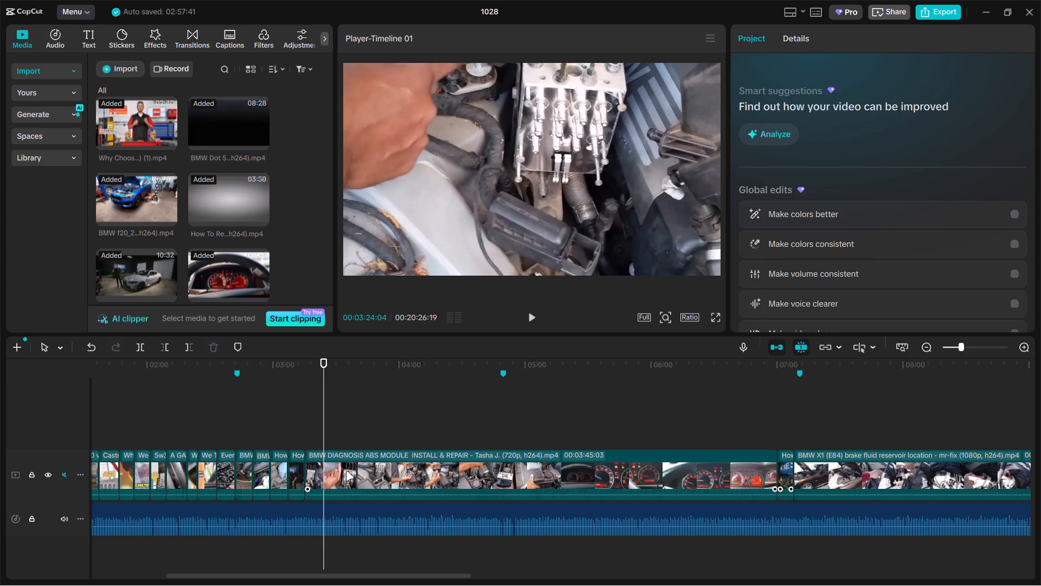
pyautogui.hotkey('ctrl', 'b')
pyautogui.click(362, 429)
pyautogui.moveTo(362, 429); pyautogui.dragTo(460, 417)
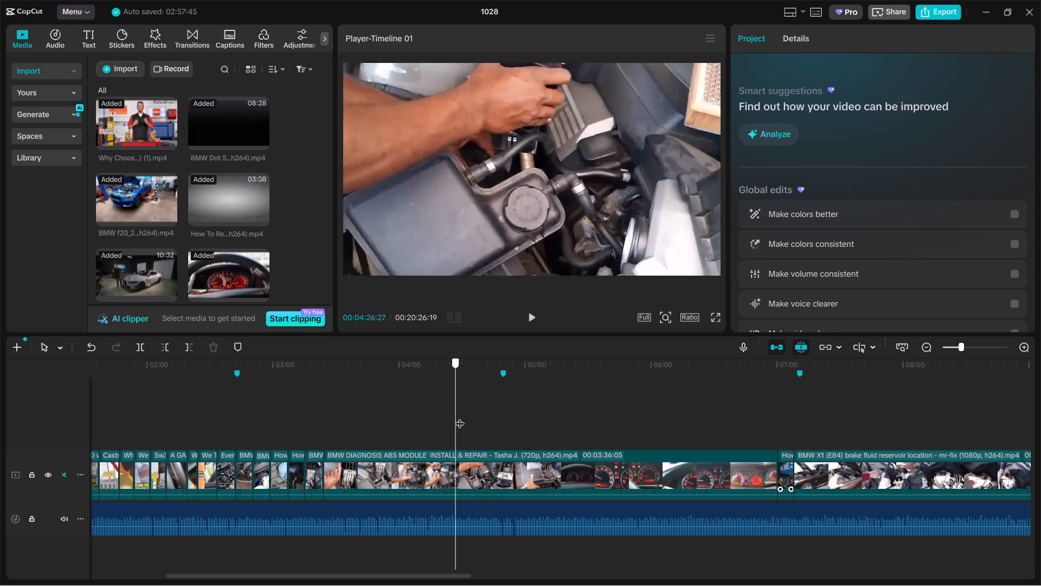
pyautogui.moveTo(460, 417); pyautogui.dragTo(669, 404)
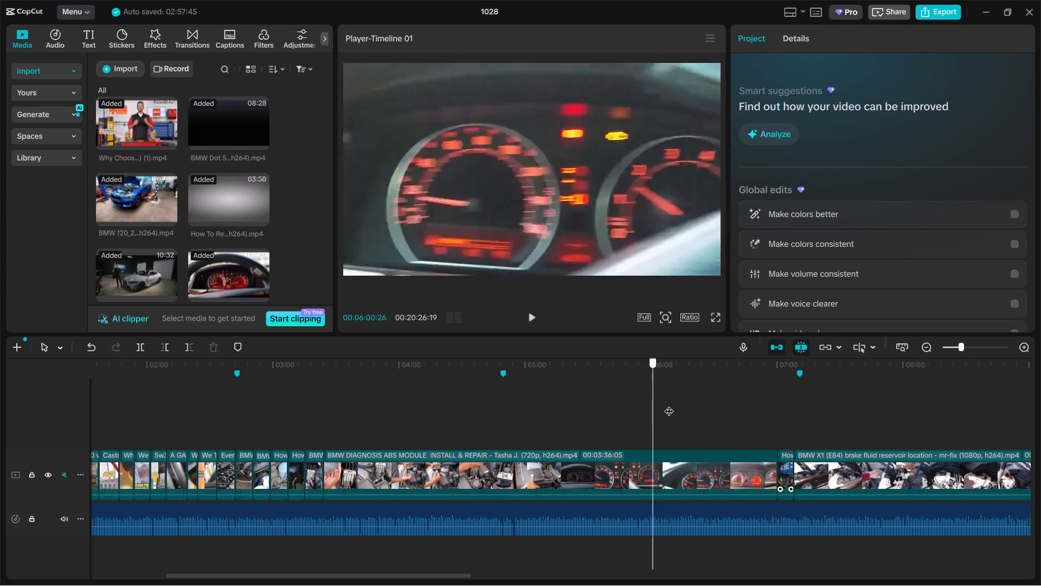
pyautogui.moveTo(669, 404); pyautogui.dragTo(742, 420)
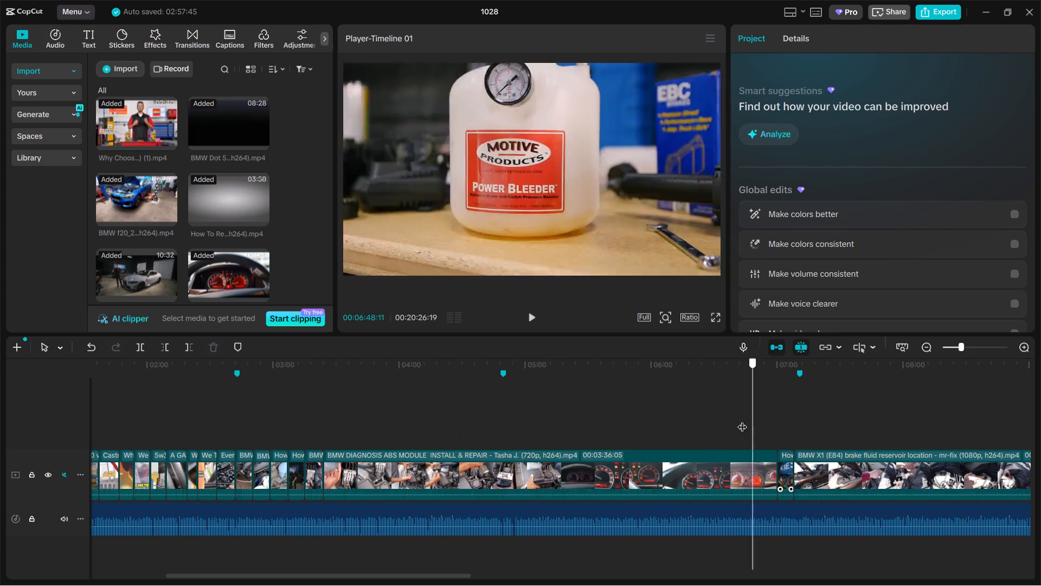
pyautogui.moveTo(742, 420); pyautogui.dragTo(736, 421)
pyautogui.click(694, 475)
pyautogui.press('BackSpace')
# Split the BMW X1 (E84) reservoir clip at 00:04:30:07 and delete the part before the cut.
pyautogui.click(349, 431)
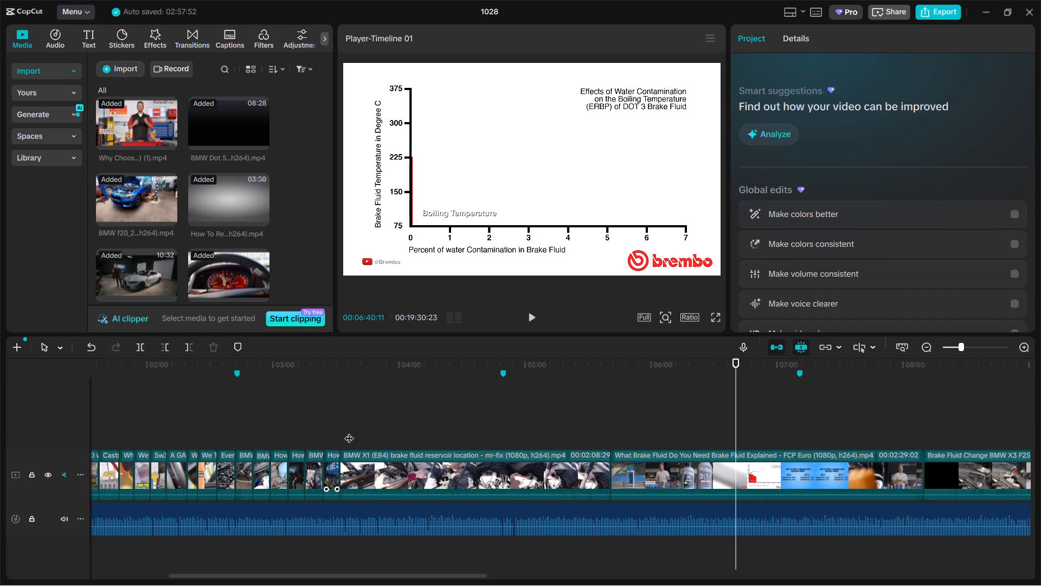
pyautogui.moveTo(349, 431); pyautogui.dragTo(516, 397)
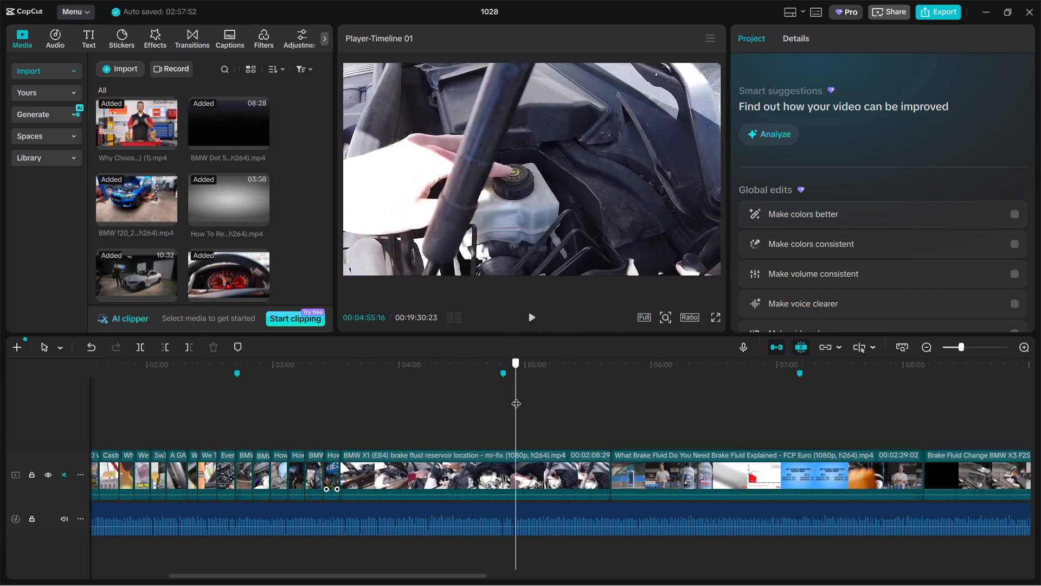
pyautogui.moveTo(516, 397); pyautogui.dragTo(486, 410)
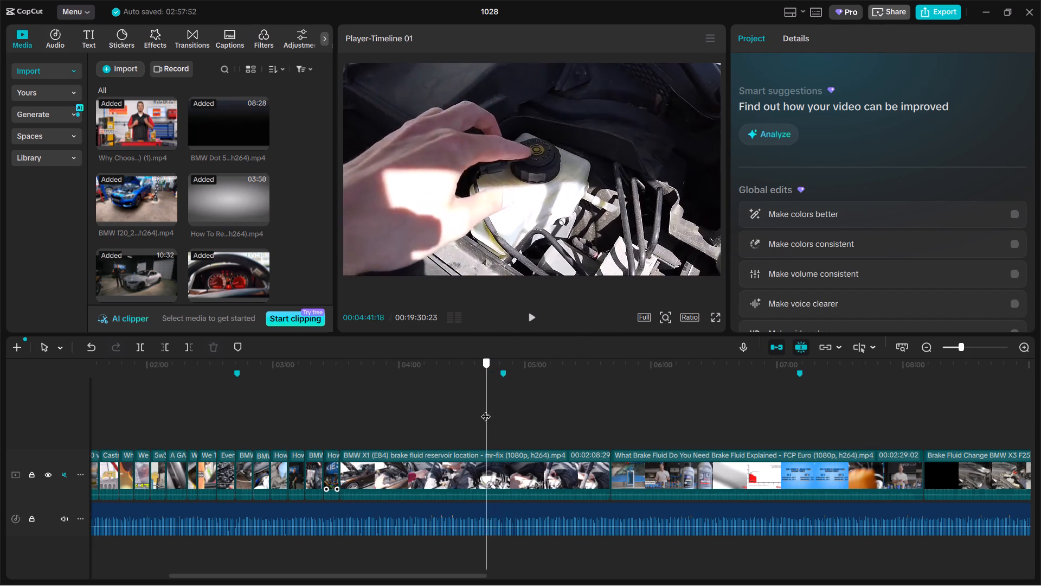
pyautogui.moveTo(486, 410); pyautogui.dragTo(462, 422)
pyautogui.click(462, 465)
pyautogui.hotkey('ctrl', 'n')
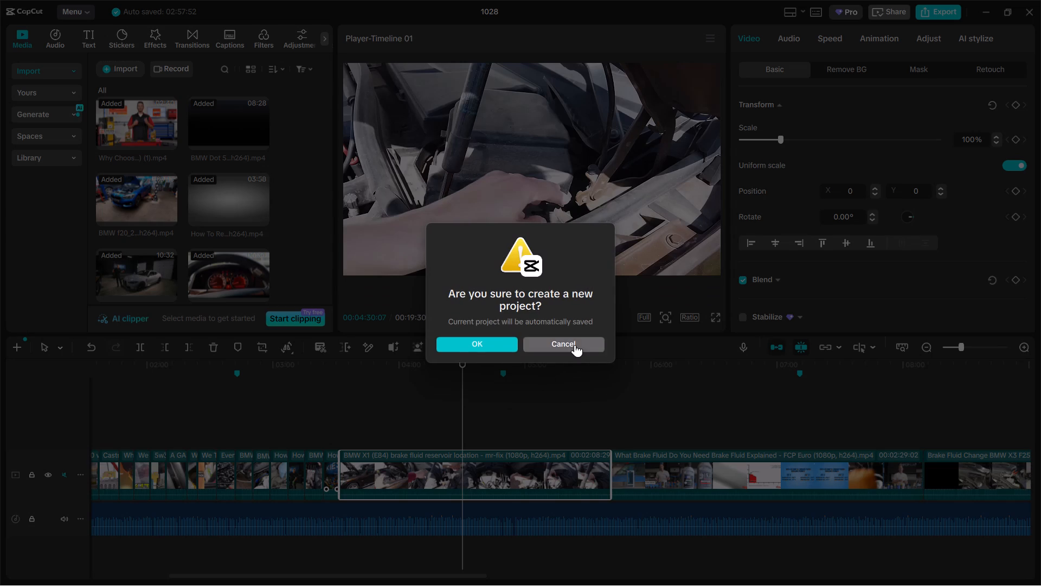
pyautogui.click(575, 345)
pyautogui.hotkey('ctrl', 'b')
pyautogui.click(415, 472)
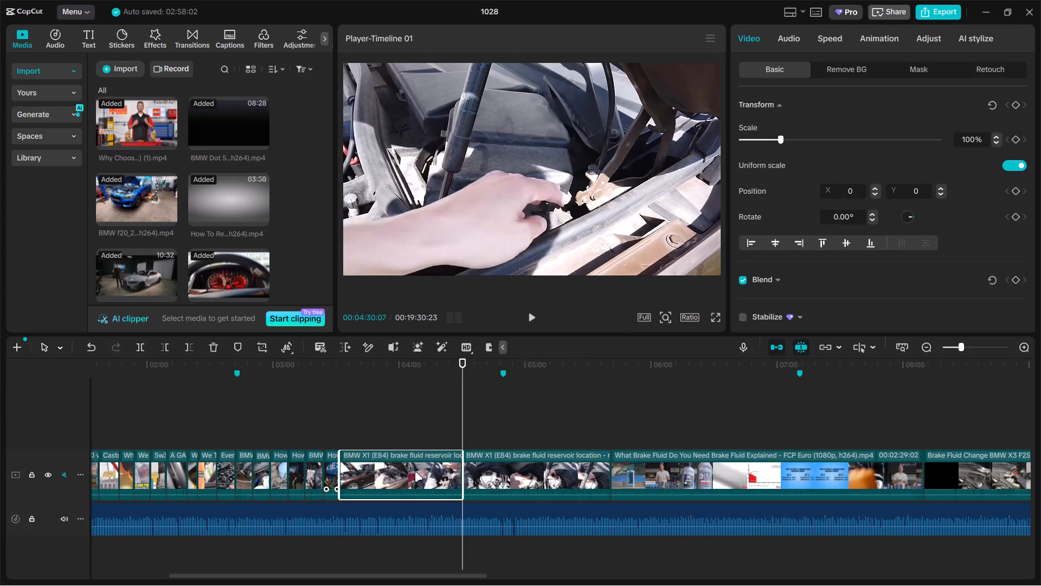
pyautogui.press('BackSpace')
# Split the BMW X1 (E84) reservoir clip at 00:03:41:21 and delete the remainder after the hand-on-cap shot.
pyautogui.click(354, 434)
pyautogui.moveTo(354, 434); pyautogui.dragTo(359, 429)
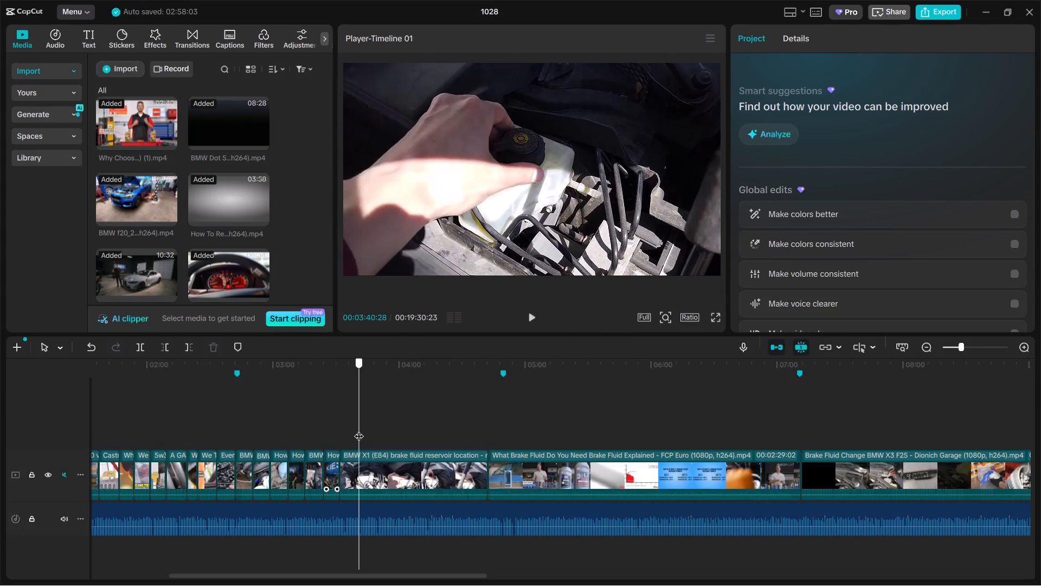
pyautogui.moveTo(359, 429); pyautogui.dragTo(361, 429)
pyautogui.click(367, 466)
pyautogui.hotkey('ctrl', 'b')
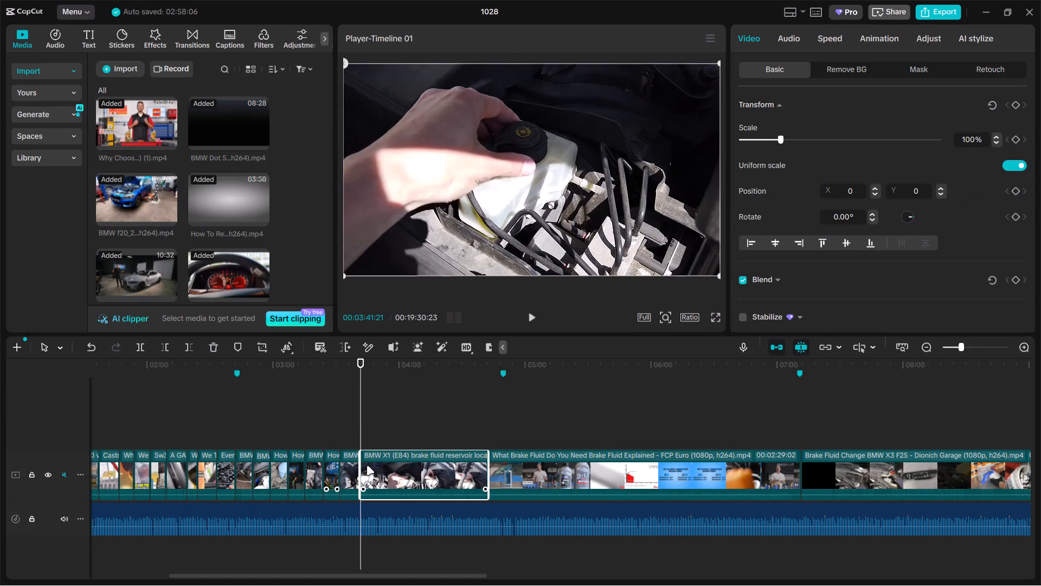
pyautogui.press('BackSpace')
# Split the What Brake Fluid Do You Need clip at 00:04:03:19 and 00:04:13:14 to isolate the close-up of the fluid bottles.
pyautogui.moveTo(359, 432); pyautogui.dragTo(406, 417)
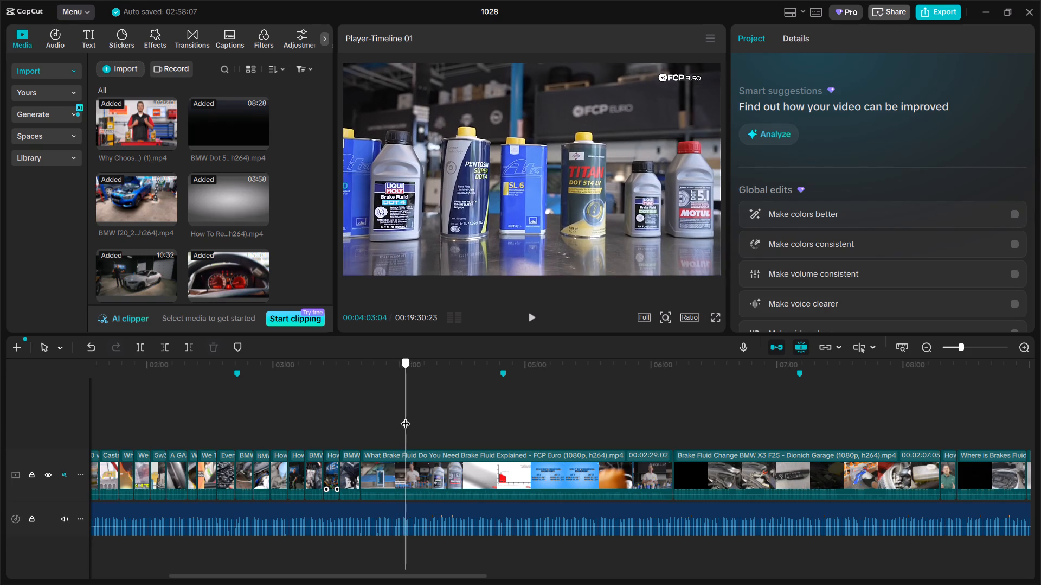
pyautogui.moveTo(406, 417); pyautogui.dragTo(407, 416)
pyautogui.click(409, 461)
pyautogui.hotkey('ctrl', 'b')
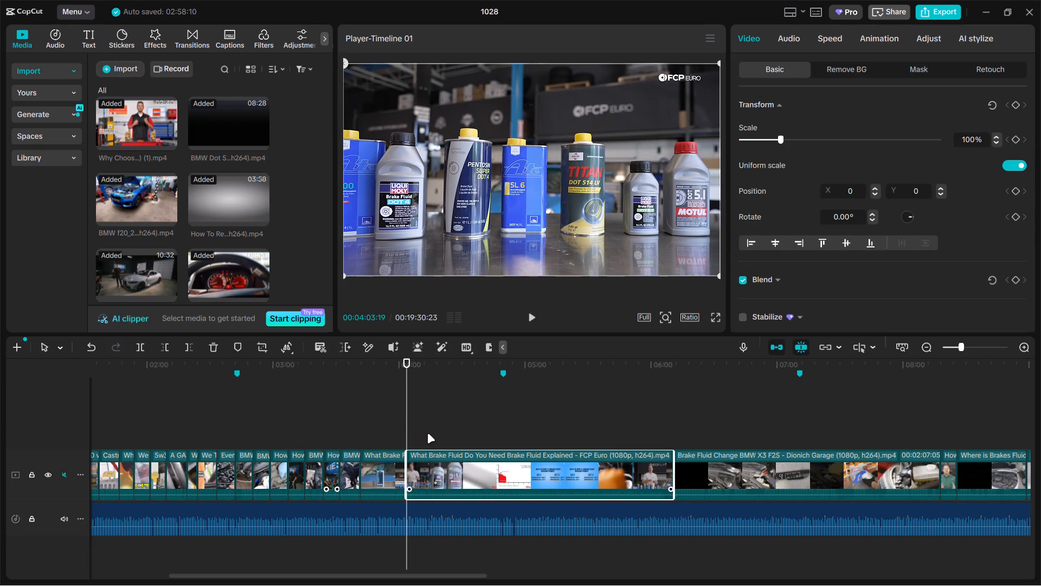
pyautogui.doubleClick(427, 434)
pyautogui.hotkey('ctrl', 'b')
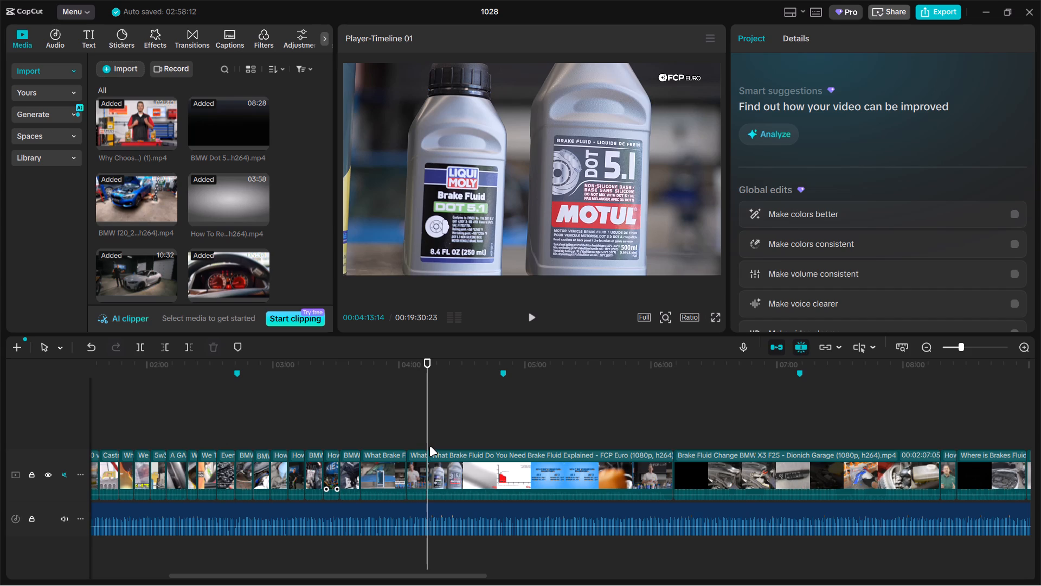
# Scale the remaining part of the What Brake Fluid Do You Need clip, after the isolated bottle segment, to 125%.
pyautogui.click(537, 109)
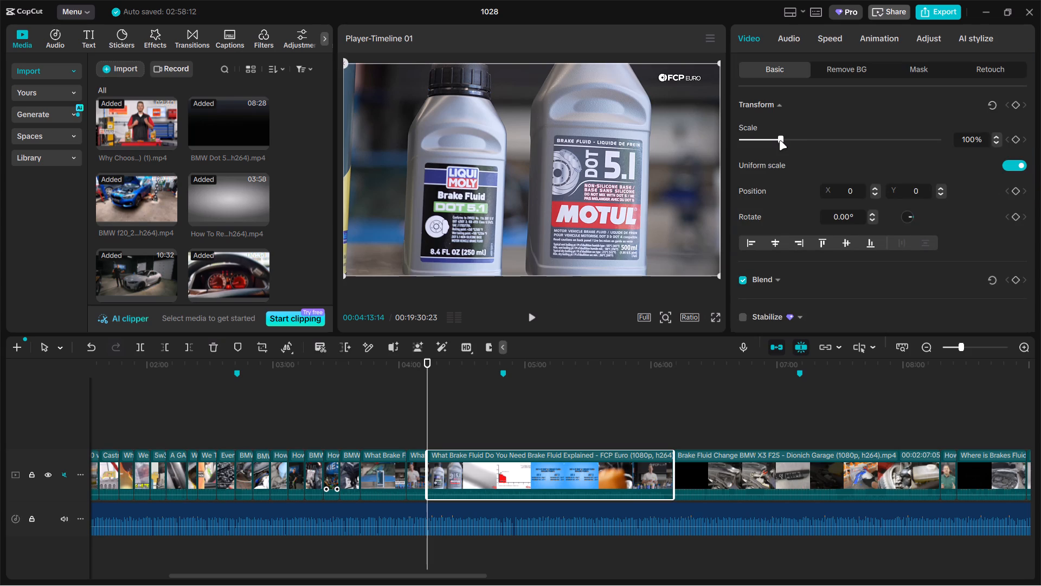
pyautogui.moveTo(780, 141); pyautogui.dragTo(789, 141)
# Delete the opening segment of the What Brake Fluid Do You Need clip, before the isolated bottle close-up.
pyautogui.click(385, 433)
pyautogui.moveTo(384, 433); pyautogui.dragTo(365, 435)
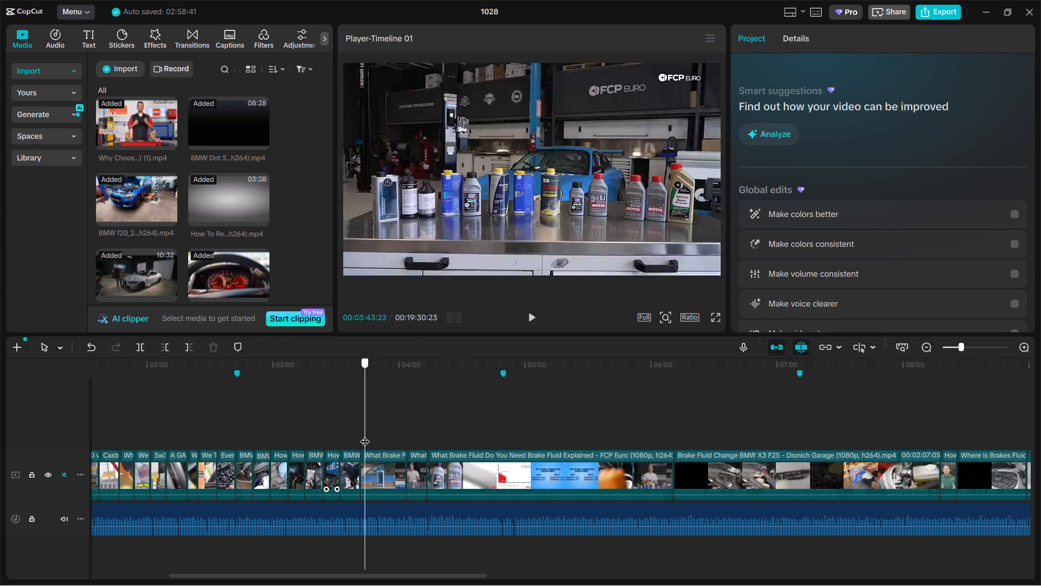
pyautogui.moveTo(365, 435); pyautogui.dragTo(371, 432)
pyautogui.keyDown('ctrl'); pyautogui.scroll(4, 371, 432); pyautogui.keyUp('ctrl')
pyautogui.click(377, 471)
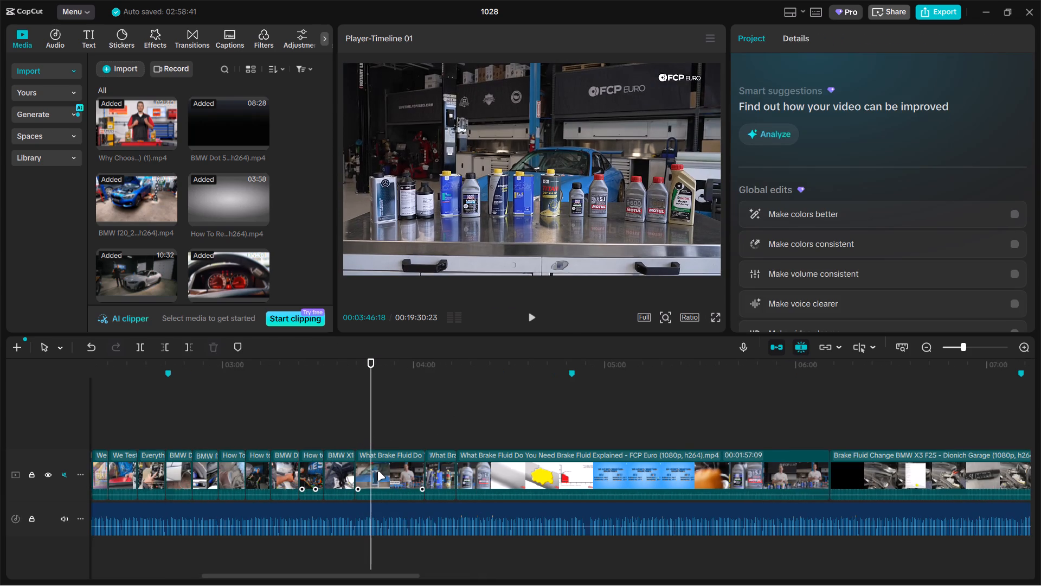
pyautogui.press('BackSpace')
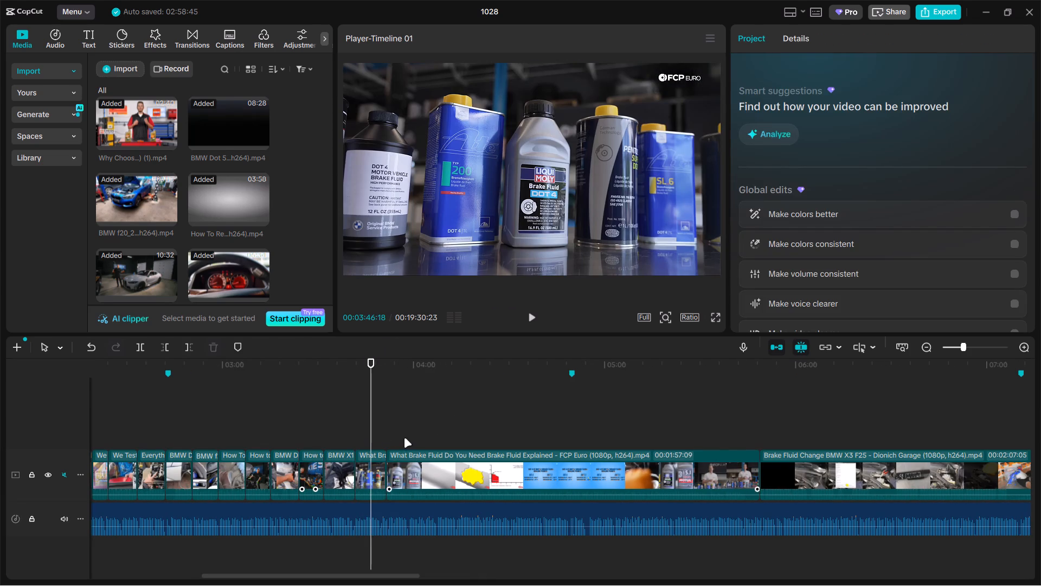
# Review the long remaining part of the What Brake Fluid Do You Need clip and delete it.
pyautogui.click(404, 438)
pyautogui.moveTo(404, 438); pyautogui.dragTo(664, 431)
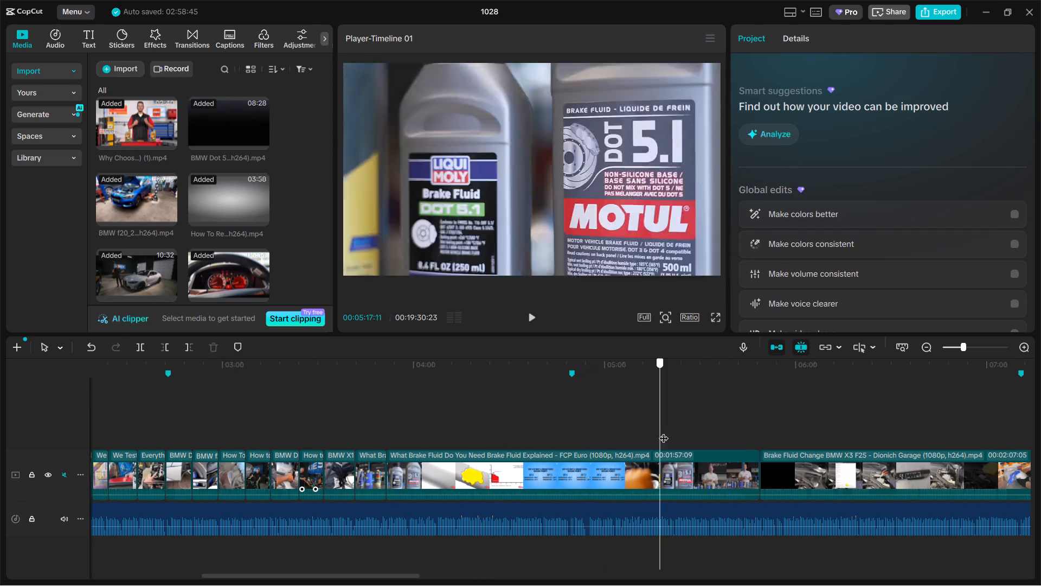
pyautogui.moveTo(664, 431); pyautogui.dragTo(711, 432)
pyautogui.click(682, 495)
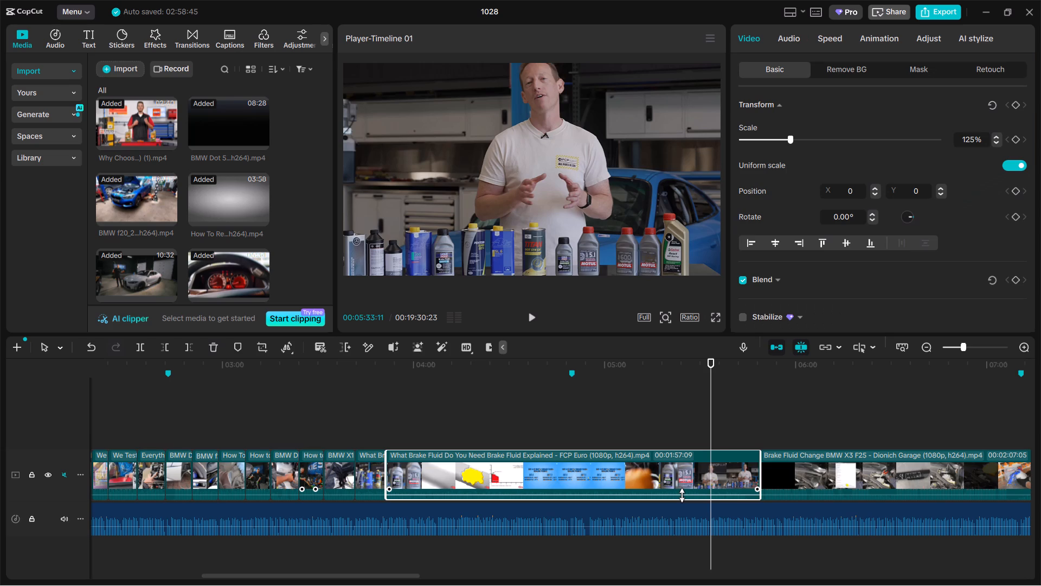
pyautogui.press('BackSpace')
# Split the Brake Fluid Change BMW X3 F25 clip at 00:04:21:26, past the service interval table, and delete the opening part.
pyautogui.click(381, 426)
pyautogui.moveTo(381, 426); pyautogui.dragTo(458, 421)
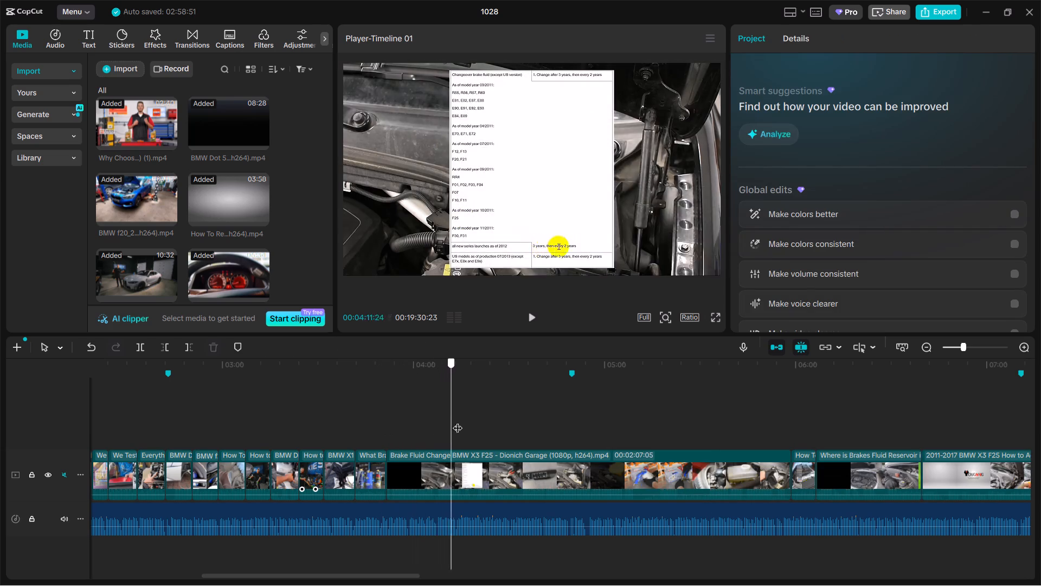
pyautogui.moveTo(458, 421); pyautogui.dragTo(483, 428)
pyautogui.click(484, 469)
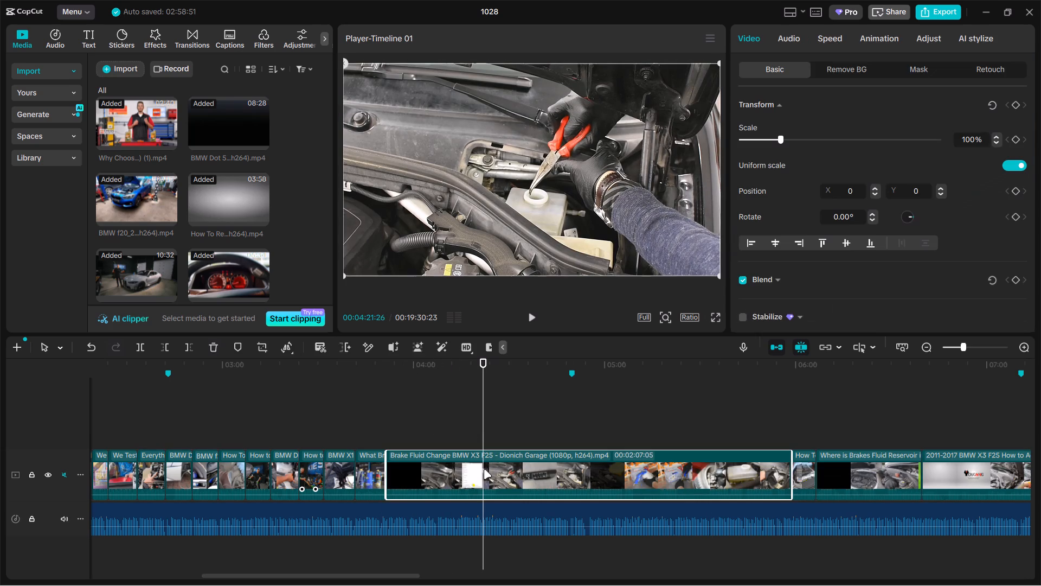
pyautogui.hotkey('ctrl', 'b')
pyautogui.click(457, 467)
pyautogui.press('BackSpace')
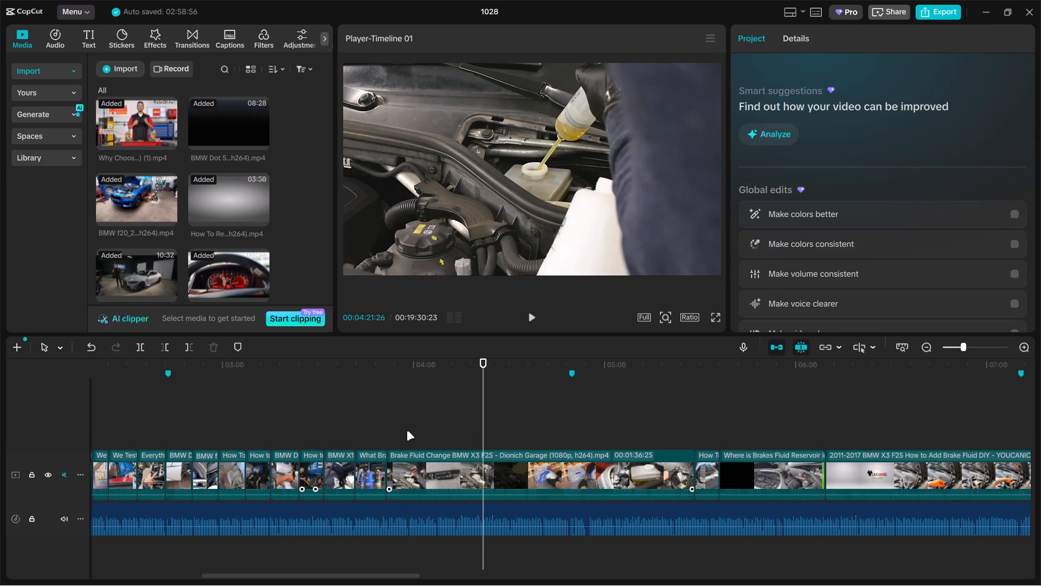
# Split the Brake Fluid Change BMW X3 F25 clip at 00:04:01:13 and delete everything after the short reservoir shot.
pyautogui.click(407, 431)
pyautogui.moveTo(407, 431); pyautogui.dragTo(417, 427)
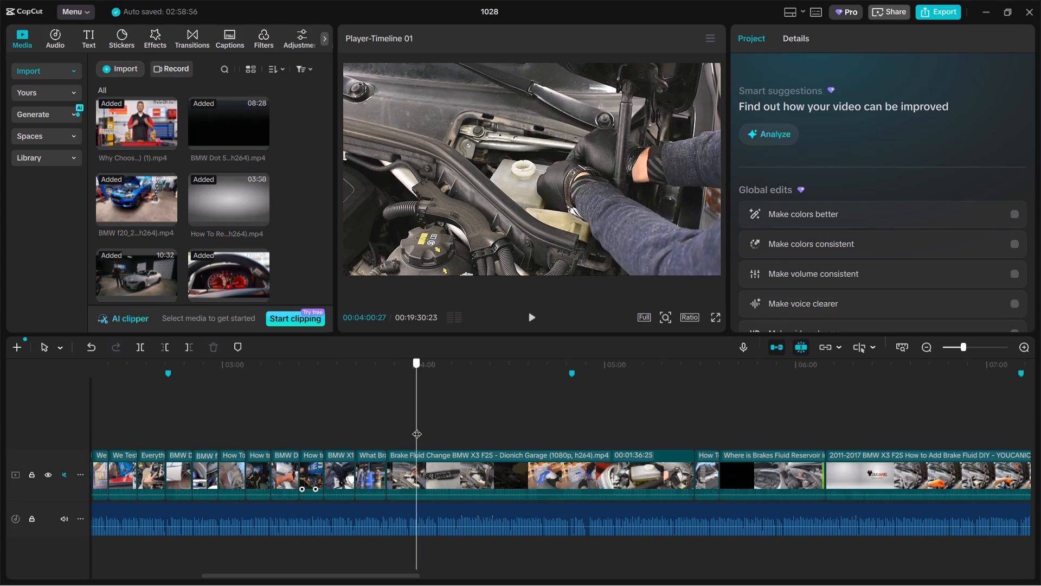
pyautogui.moveTo(417, 427); pyautogui.dragTo(418, 427)
pyautogui.click(432, 465)
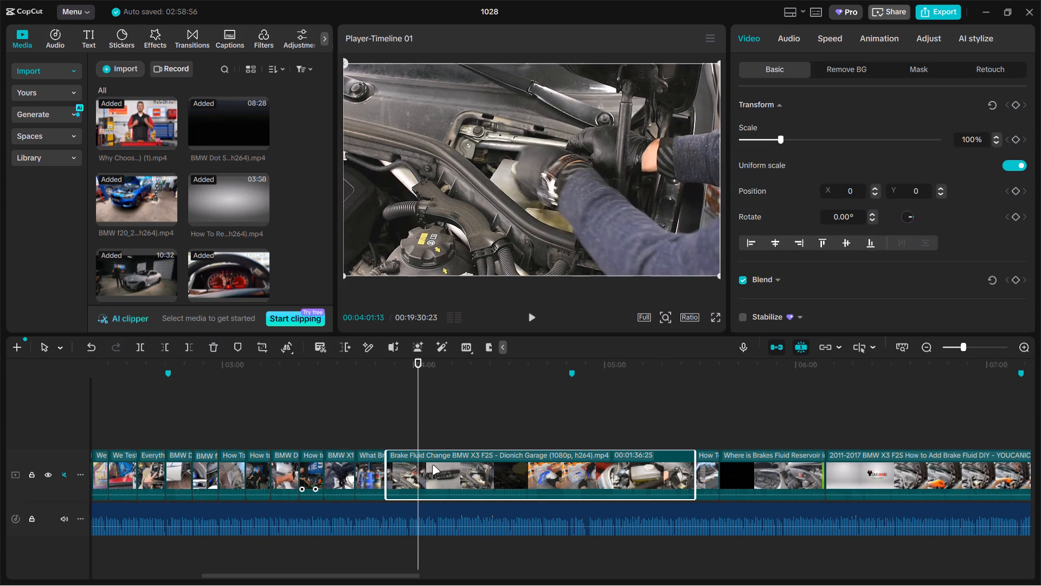
pyautogui.hotkey('ctrl', 'b')
pyautogui.press('BackSpace')
# Trim both ends of the Where is Brakes Fluid Reservoir clip to about 7 seconds, from the open-hood view to the reservoir, and check it.
pyautogui.click(436, 442)
pyautogui.moveTo(436, 439); pyautogui.dragTo(479, 428)
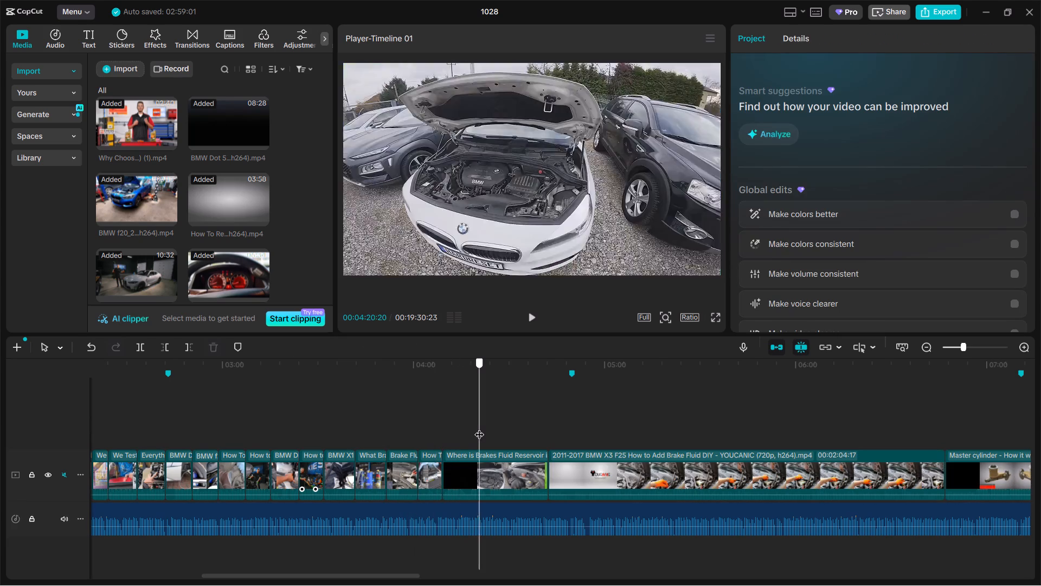
pyautogui.moveTo(479, 428); pyautogui.dragTo(482, 428)
pyautogui.click(481, 470)
pyautogui.moveTo(442, 470); pyautogui.dragTo(478, 467)
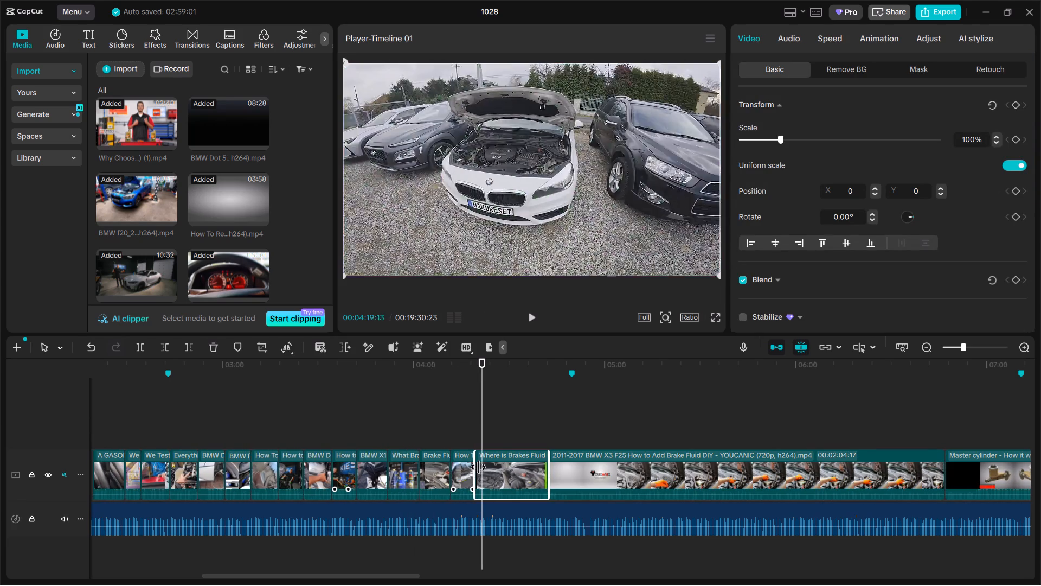
pyautogui.moveTo(478, 467); pyautogui.dragTo(481, 467)
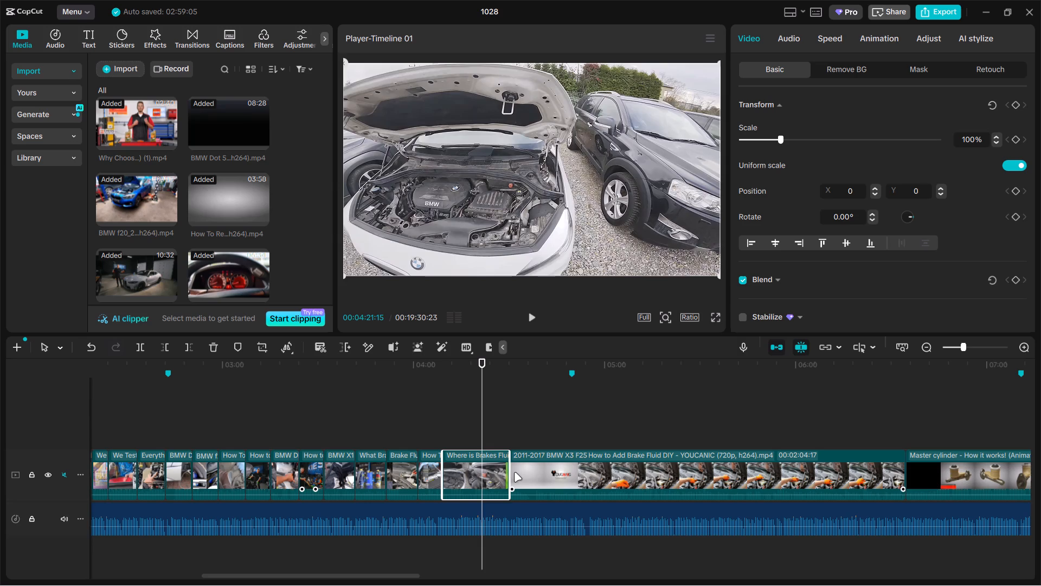
pyautogui.moveTo(510, 472); pyautogui.dragTo(463, 474)
pyautogui.click(436, 435)
pyautogui.moveTo(436, 435); pyautogui.dragTo(459, 430)
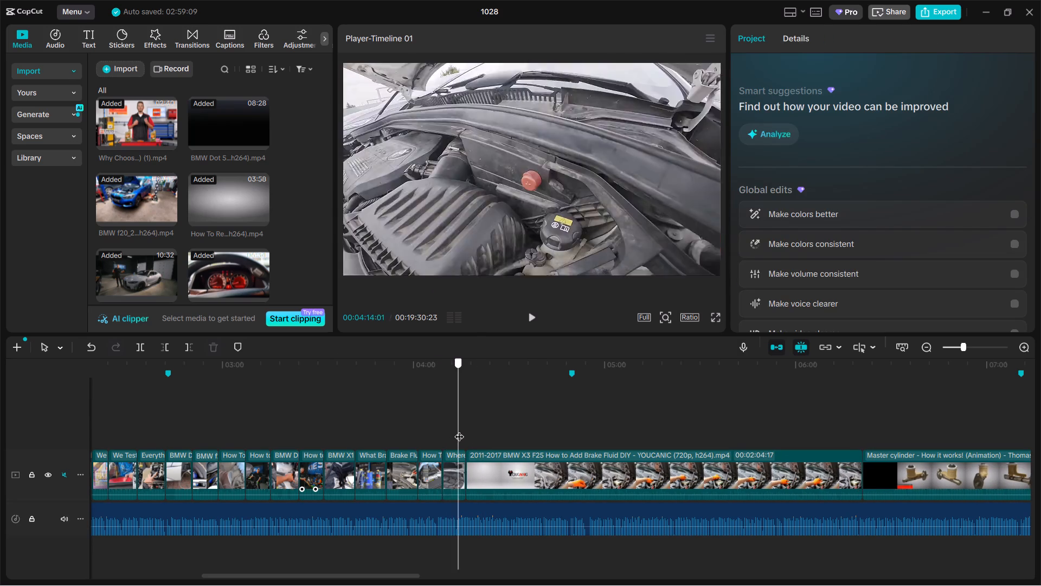
# Split the 2011-2017 BMW X3 F25 How to Add Brake Fluid clip at 00:05:04:12 and delete the opening part.
pyautogui.moveTo(459, 430); pyautogui.dragTo(599, 425)
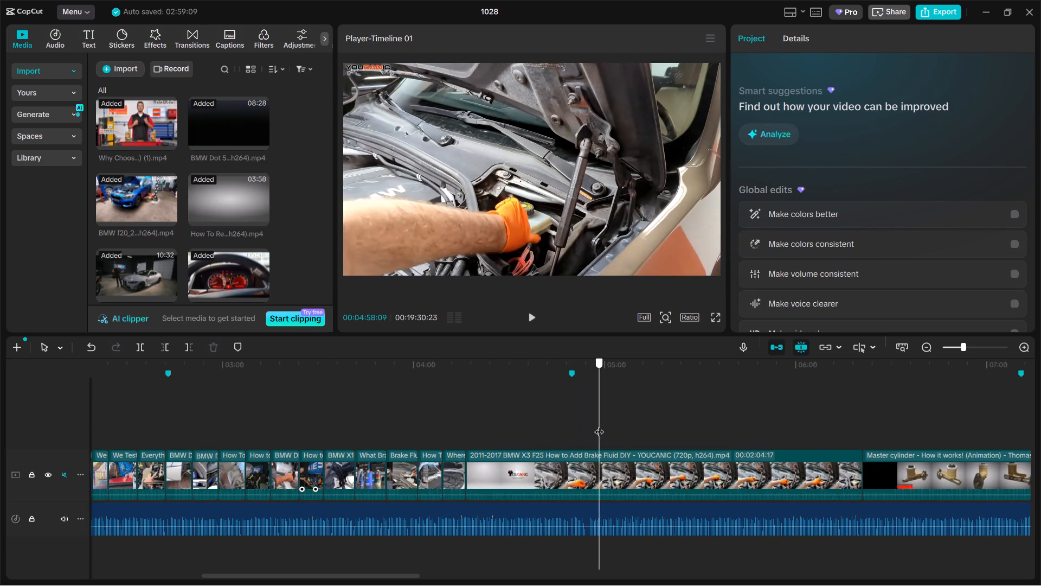
pyautogui.moveTo(599, 425); pyautogui.dragTo(619, 430)
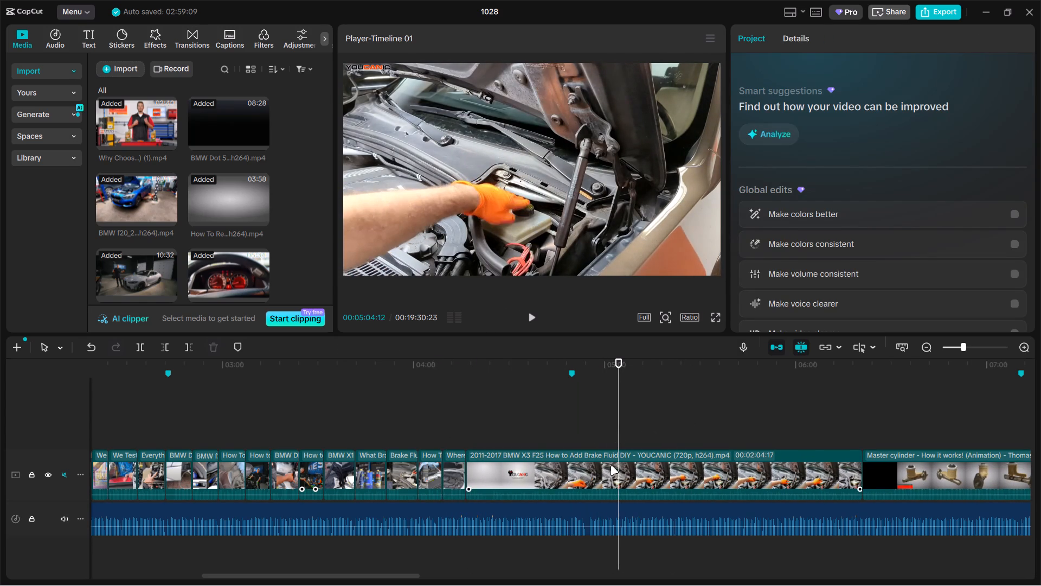
pyautogui.click(610, 481)
pyautogui.hotkey('ctrl', 'b')
pyautogui.hotkey('ctrl', 'n')
pyautogui.keyDown('ctrl'); pyautogui.click(562, 469); pyautogui.keyUp('ctrl')
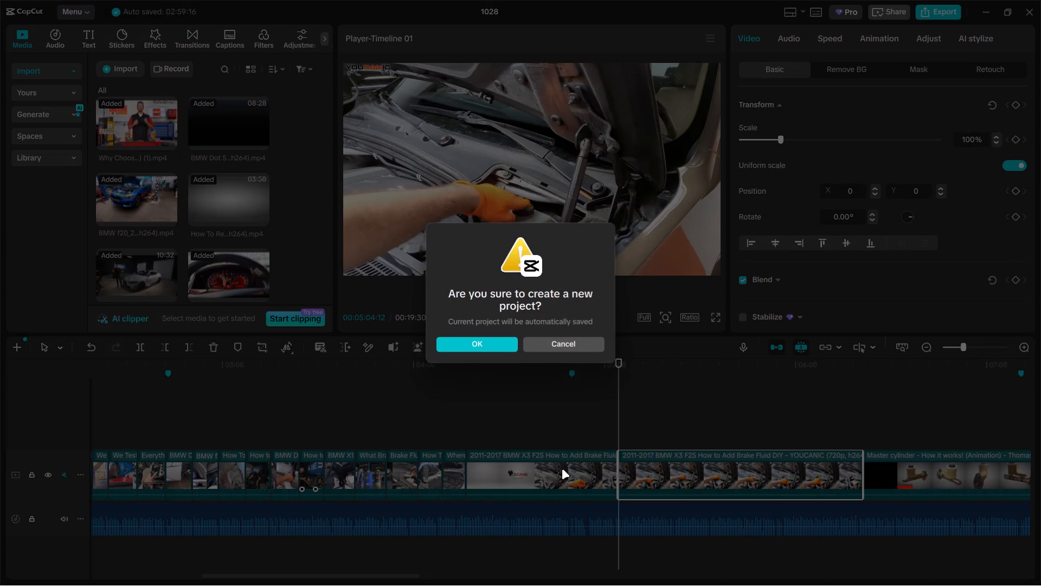
pyautogui.click(560, 339)
pyautogui.click(567, 461)
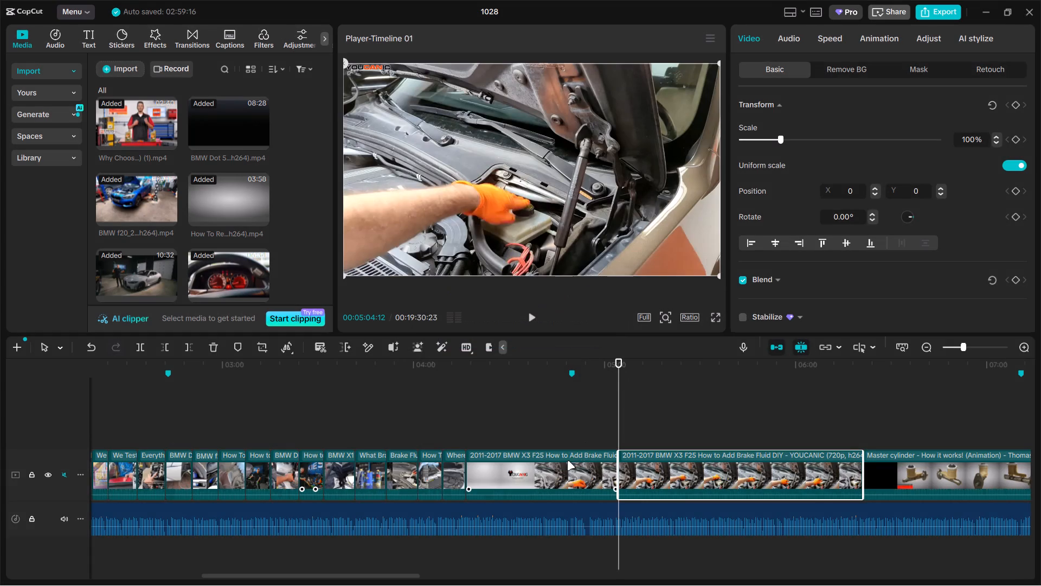
pyautogui.press('BackSpace')
# Split the remaining 2011-2017 BMW X3 F25 clip at 00:04:25:13 and delete everything after the short reservoir shot.
pyautogui.click(466, 419)
pyautogui.moveTo(466, 419); pyautogui.dragTo(470, 419)
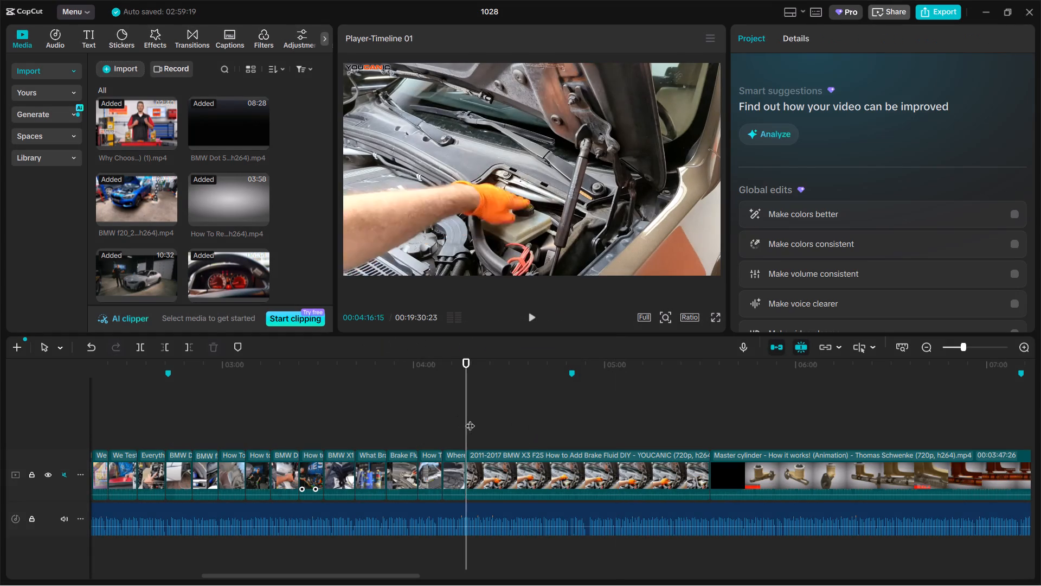
pyautogui.moveTo(470, 419); pyautogui.dragTo(494, 413)
pyautogui.click(499, 467)
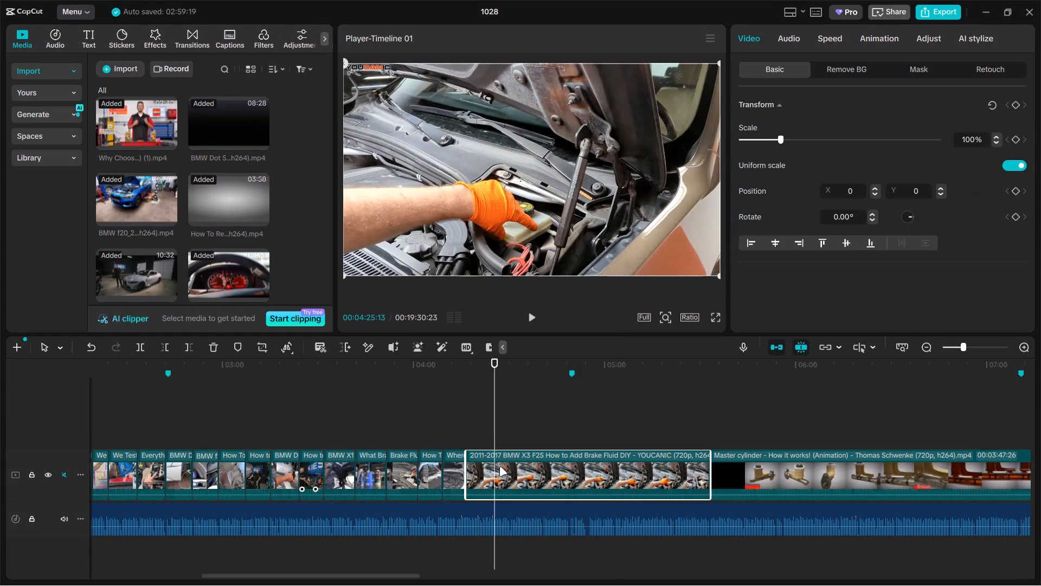
pyautogui.hotkey('ctrl', 'b')
pyautogui.click(588, 434)
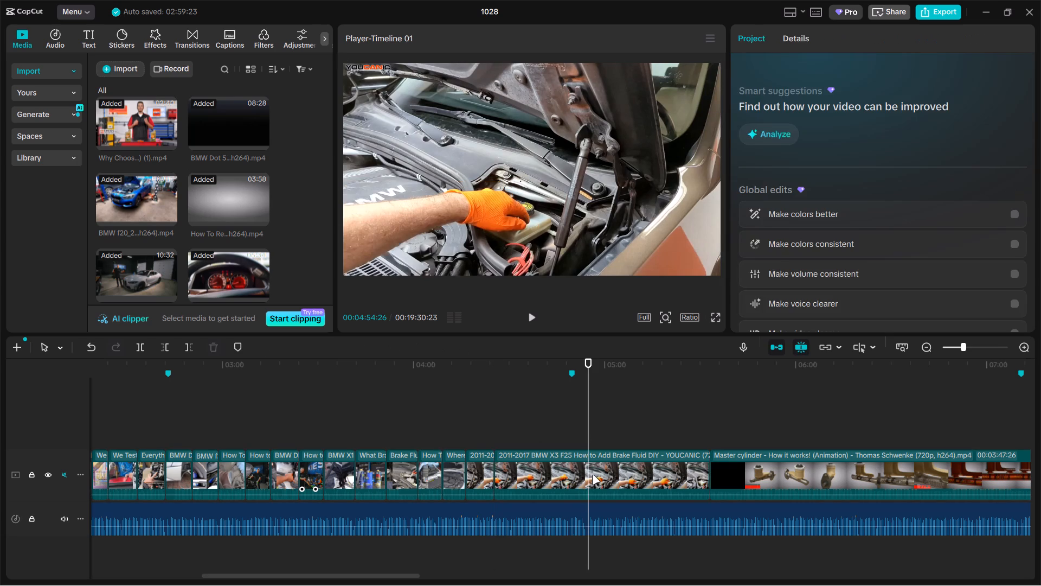
pyautogui.click(592, 476)
pyautogui.press('BackSpace')
# Trim the end of the short 2011-2017 BMW X3 F25 clip slightly and scale its picture to 114%.
pyautogui.click(479, 430)
pyautogui.click(473, 456)
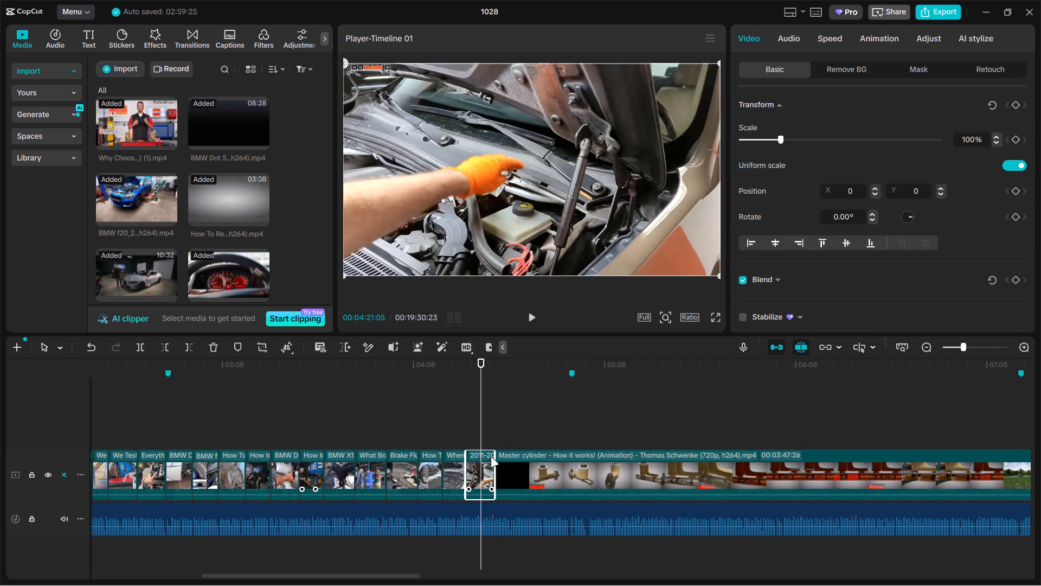
pyautogui.click(492, 460)
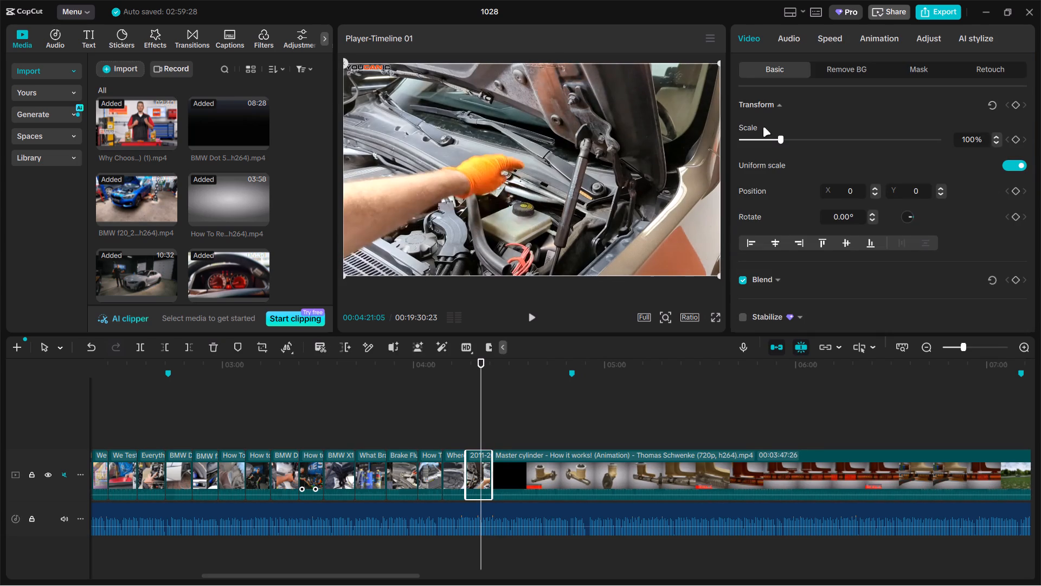
pyautogui.moveTo(780, 139); pyautogui.dragTo(786, 135)
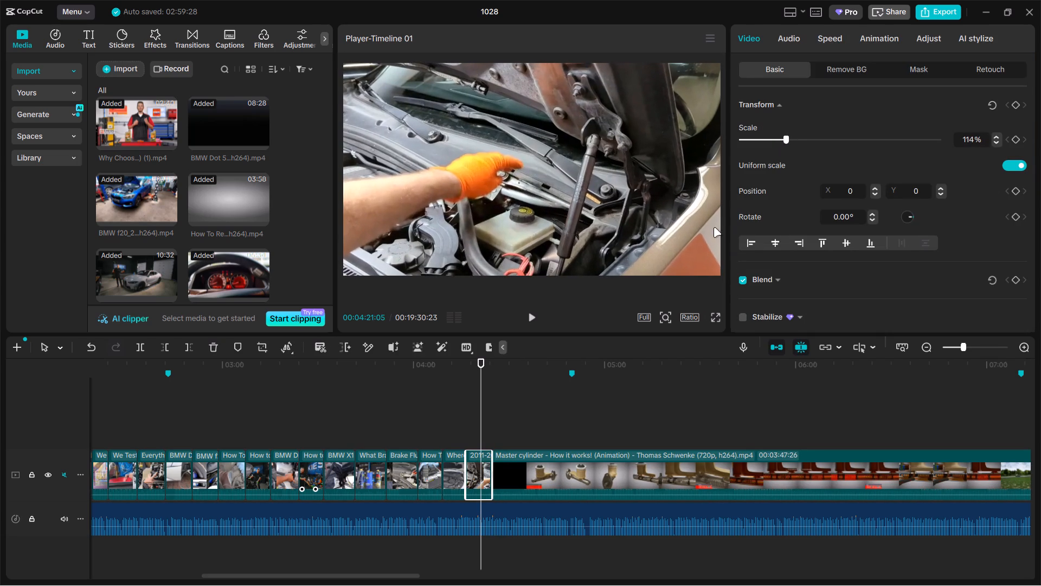
# Split the Master cylinder animation clip at 00:07:33:16, in the transparent-car brake line shot, and delete the long opening part.
pyautogui.click(548, 413)
pyautogui.moveTo(548, 413); pyautogui.dragTo(844, 426)
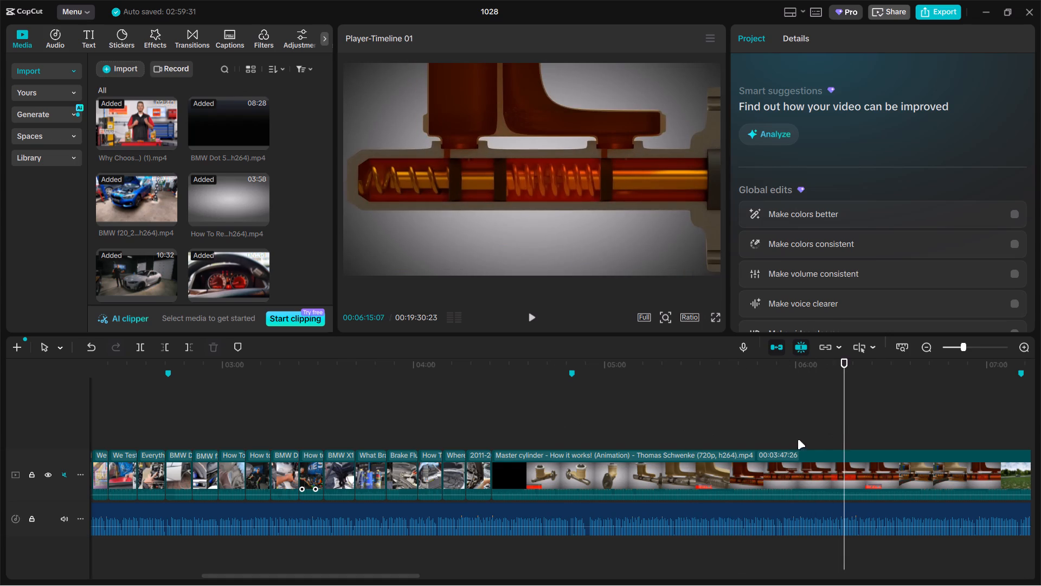
pyautogui.keyDown('ctrl'); pyautogui.scroll(-6, 792, 442); pyautogui.keyUp('ctrl')
pyautogui.moveTo(775, 444); pyautogui.dragTo(770, 445)
pyautogui.click(696, 416)
pyautogui.moveTo(691, 416); pyautogui.dragTo(714, 413)
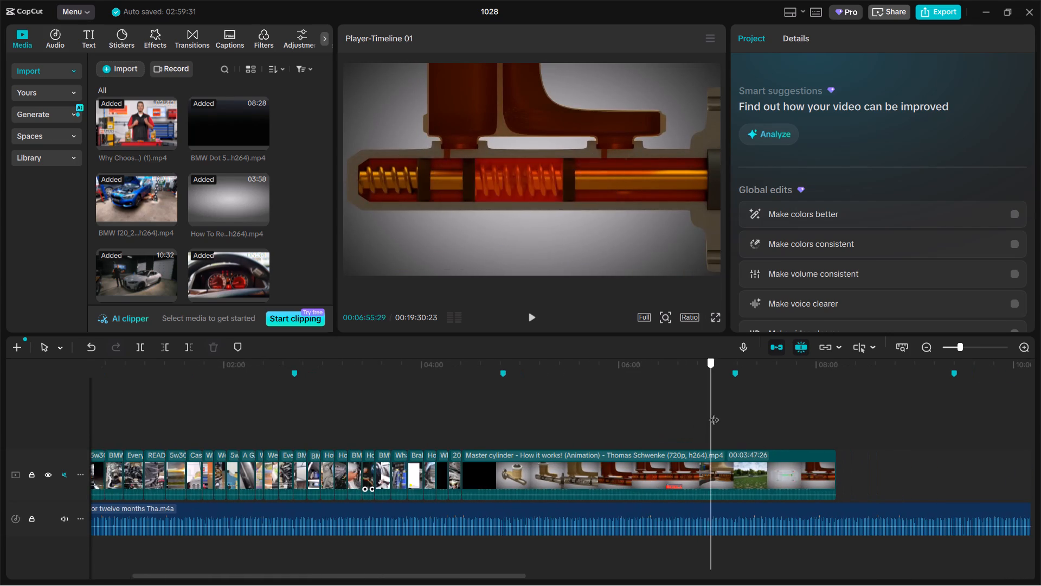
pyautogui.moveTo(714, 413); pyautogui.dragTo(751, 406)
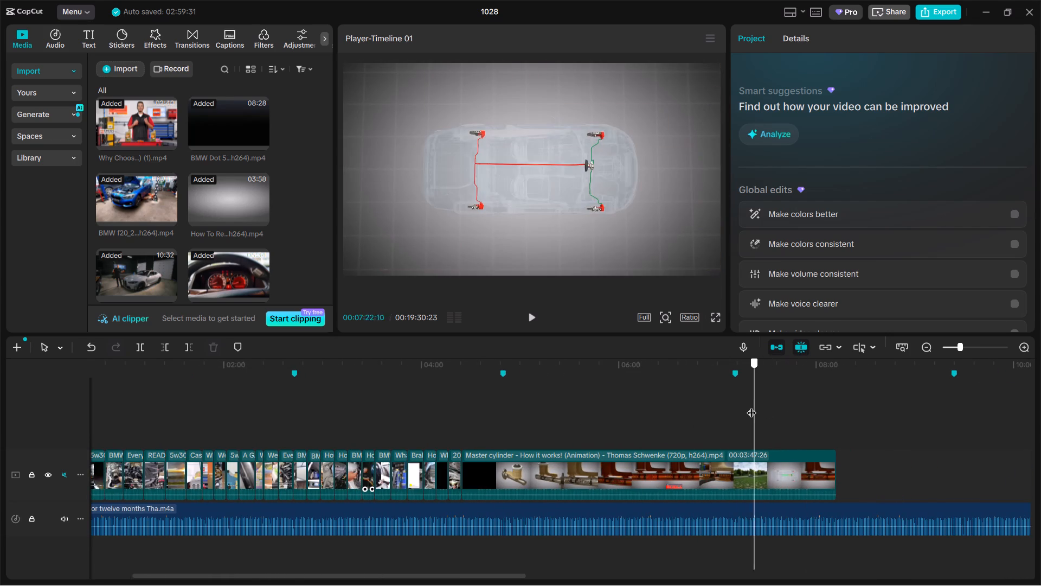
pyautogui.moveTo(751, 406); pyautogui.dragTo(773, 399)
pyautogui.click(755, 463)
pyautogui.hotkey('ctrl', 'b')
pyautogui.click(712, 464)
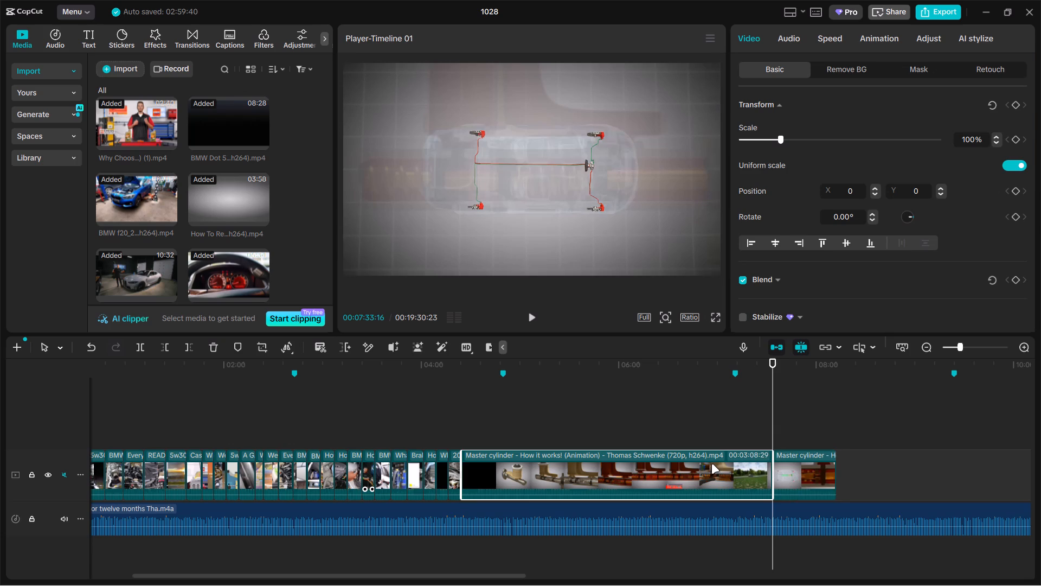
pyautogui.press('BackSpace')
# Split the remaining Master cylinder clip at 00:04:33:08 and delete the part after it.
pyautogui.click(485, 427)
pyautogui.moveTo(483, 428); pyautogui.dragTo(462, 430)
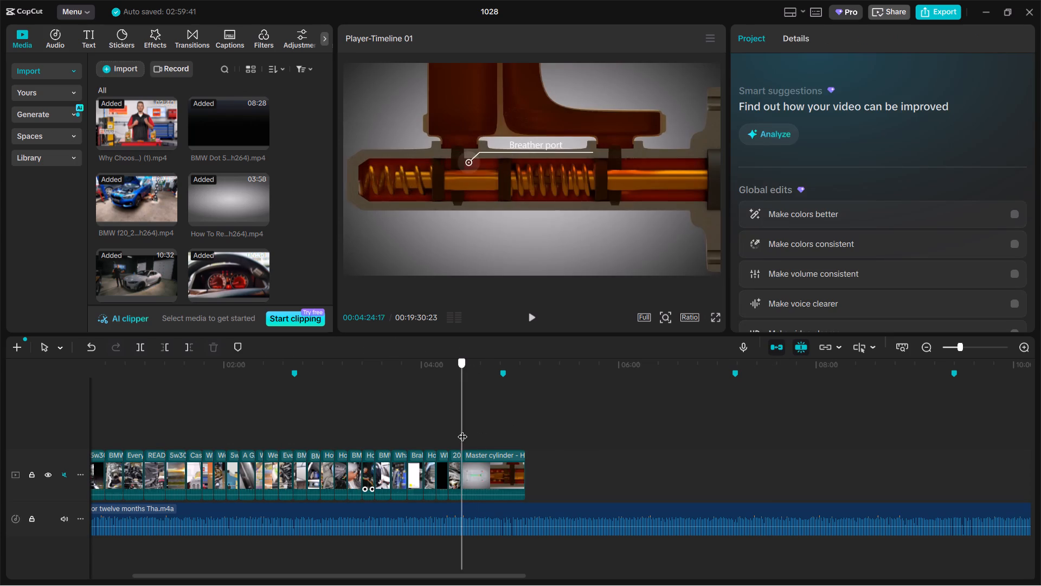
pyautogui.moveTo(462, 430); pyautogui.dragTo(476, 426)
pyautogui.click(481, 481)
pyautogui.hotkey('ctrl', 'b')
pyautogui.press('BackSpace')
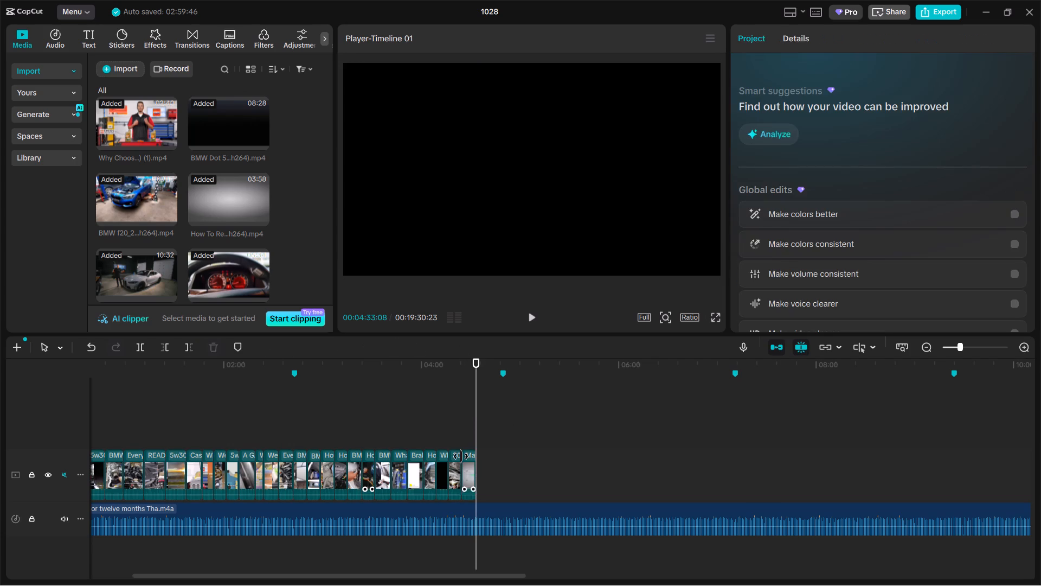
# Find the How to do a BRAKE clip near 00:03:11 with the gloved hands and place a copy after the Master cylinder clip.
pyautogui.click(346, 419)
pyautogui.keyDown('ctrl'); pyautogui.scroll(10, 346, 419); pyautogui.keyUp('ctrl')
pyautogui.click(232, 416)
pyautogui.moveTo(232, 416); pyautogui.dragTo(223, 414)
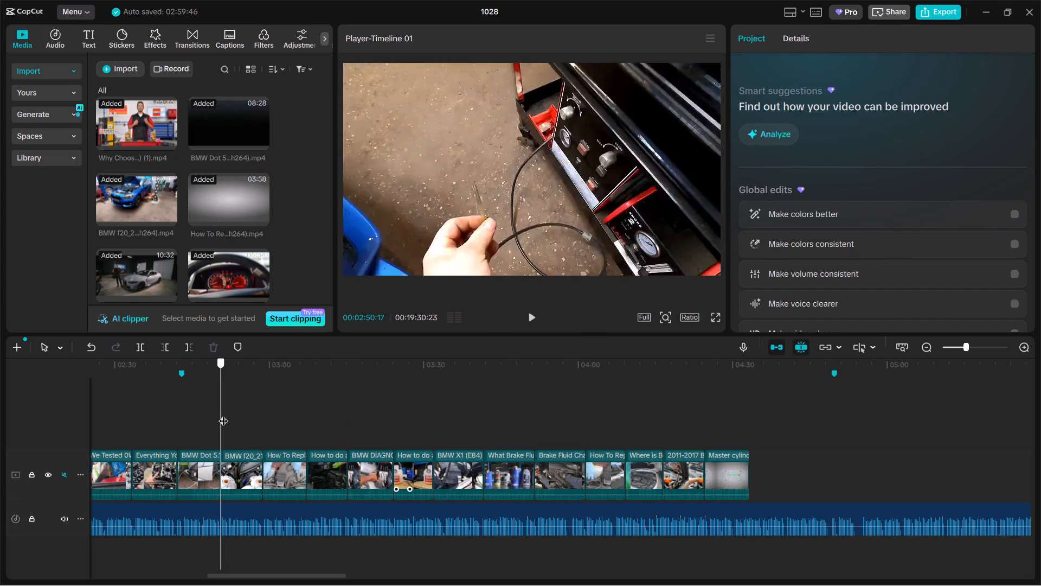
pyautogui.moveTo(223, 414); pyautogui.dragTo(214, 417)
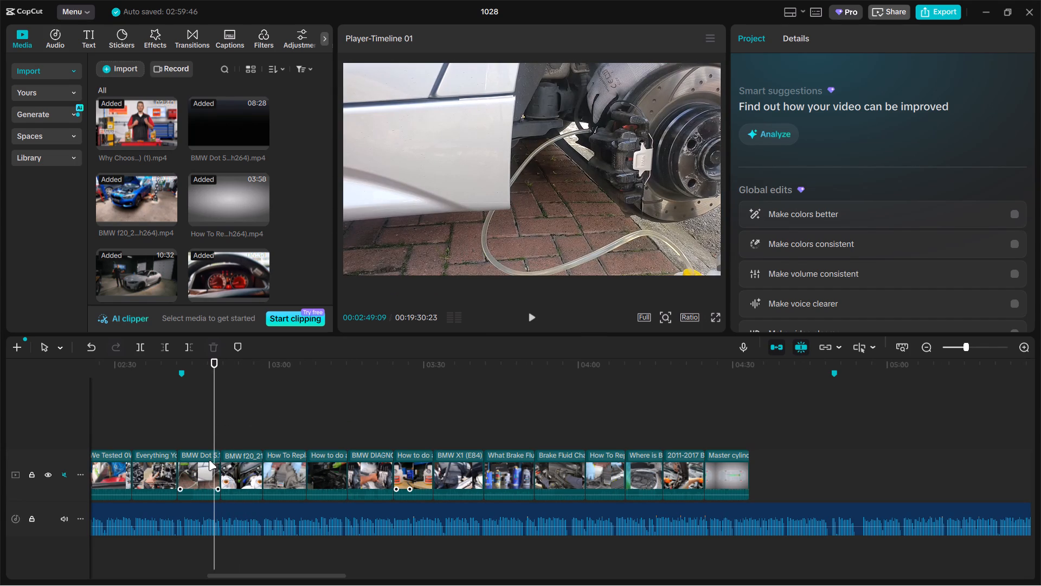
pyautogui.doubleClick(284, 430)
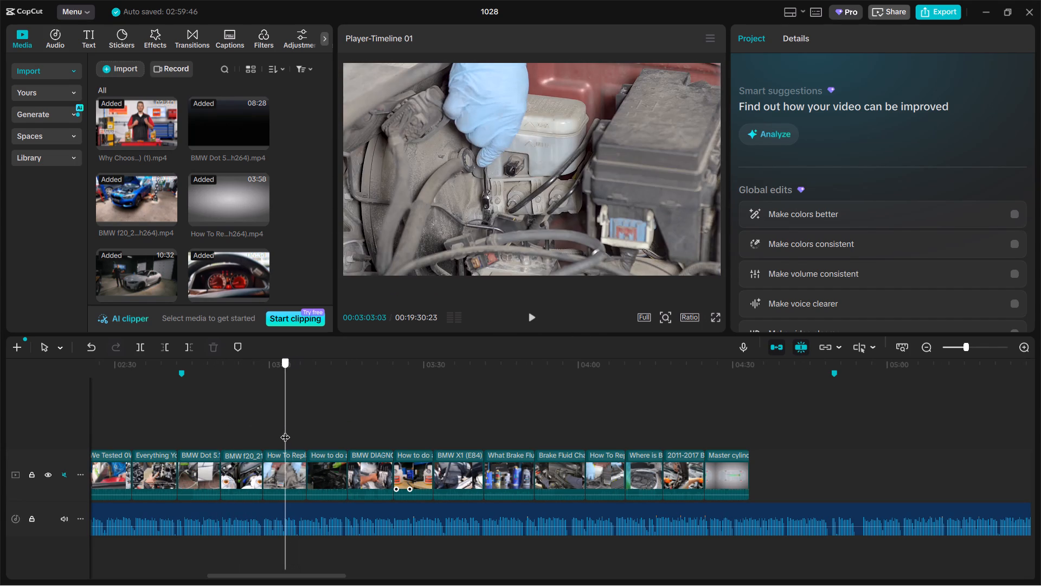
pyautogui.doubleClick(330, 434)
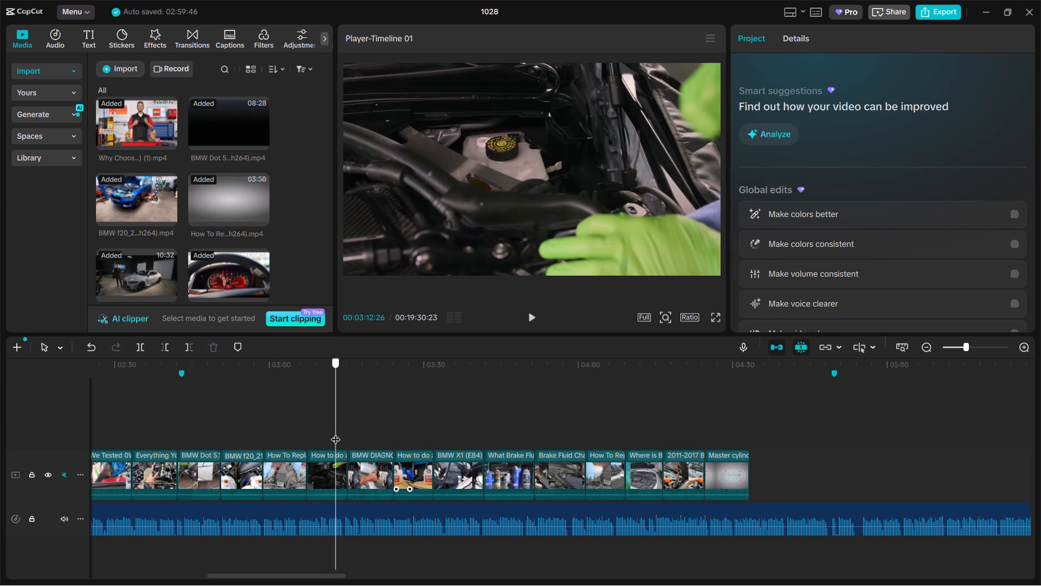
pyautogui.click(329, 474)
pyautogui.hotkey('ctrl', 'c')
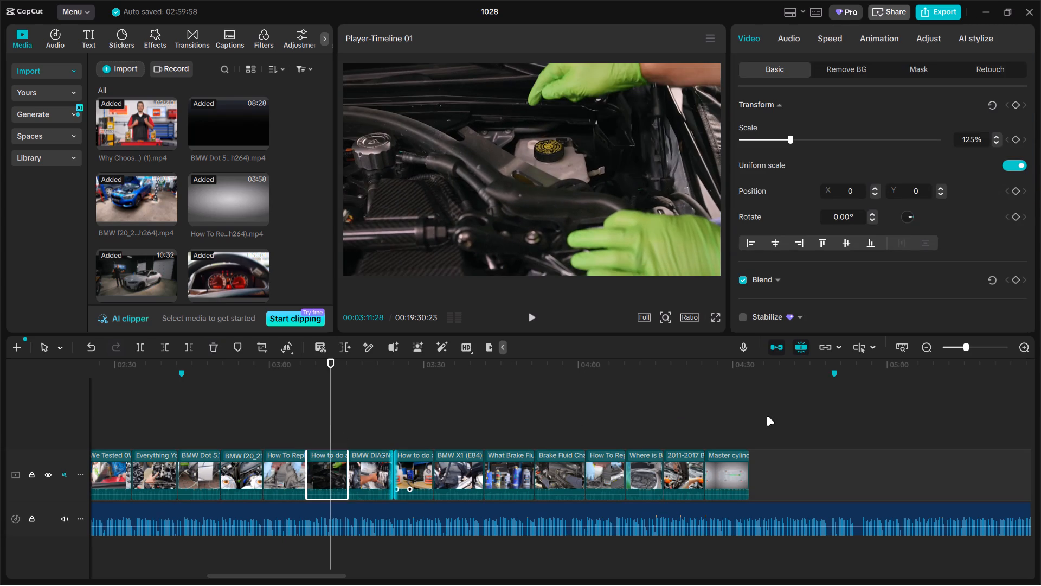
pyautogui.keyDown('ctrl'); pyautogui.click(753, 425); pyautogui.keyUp('ctrl')
pyautogui.hotkey('ctrl', 'v')
pyautogui.moveTo(761, 429); pyautogui.dragTo(760, 478)
# Extend the copied How to do a BRAKE clip and trim both ends to about 8 seconds of the open reservoir shot.
pyautogui.moveTo(791, 469); pyautogui.dragTo(828, 463)
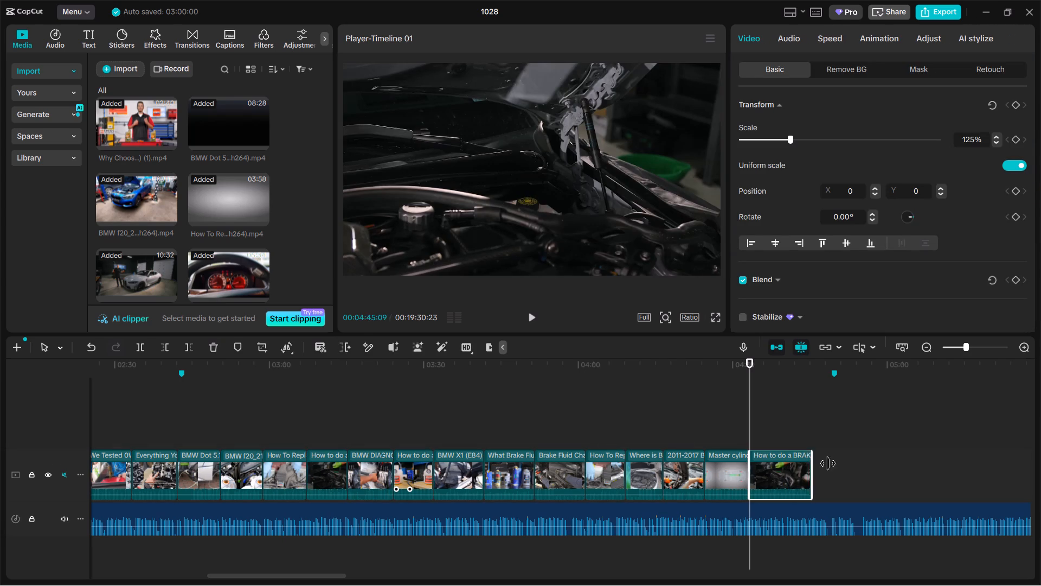
pyautogui.moveTo(828, 463); pyautogui.dragTo(871, 459)
pyautogui.moveTo(750, 472); pyautogui.dragTo(814, 461)
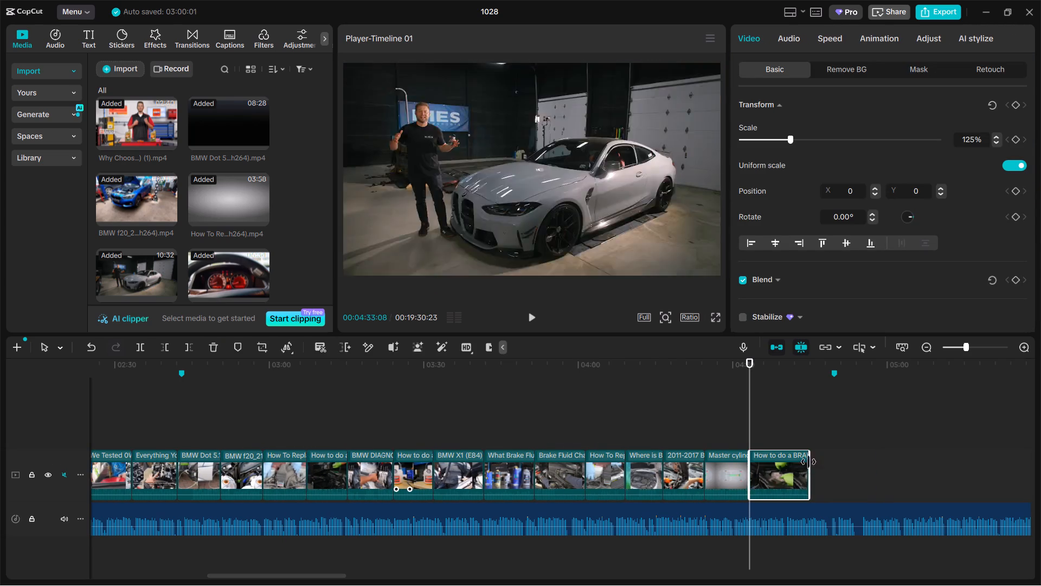
pyautogui.moveTo(753, 426); pyautogui.dragTo(788, 416)
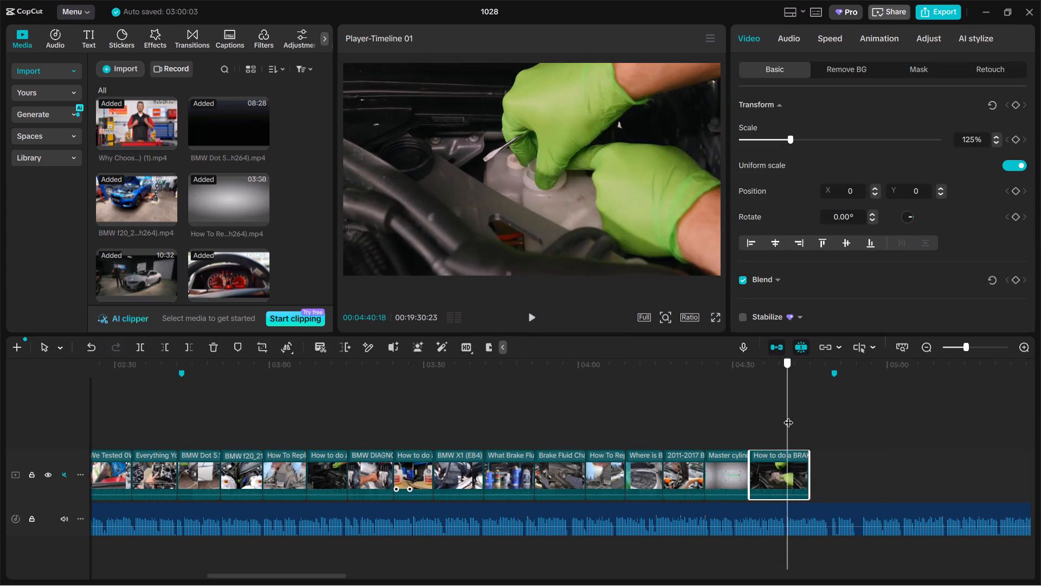
pyautogui.moveTo(788, 416); pyautogui.dragTo(791, 416)
pyautogui.moveTo(812, 466); pyautogui.dragTo(800, 467)
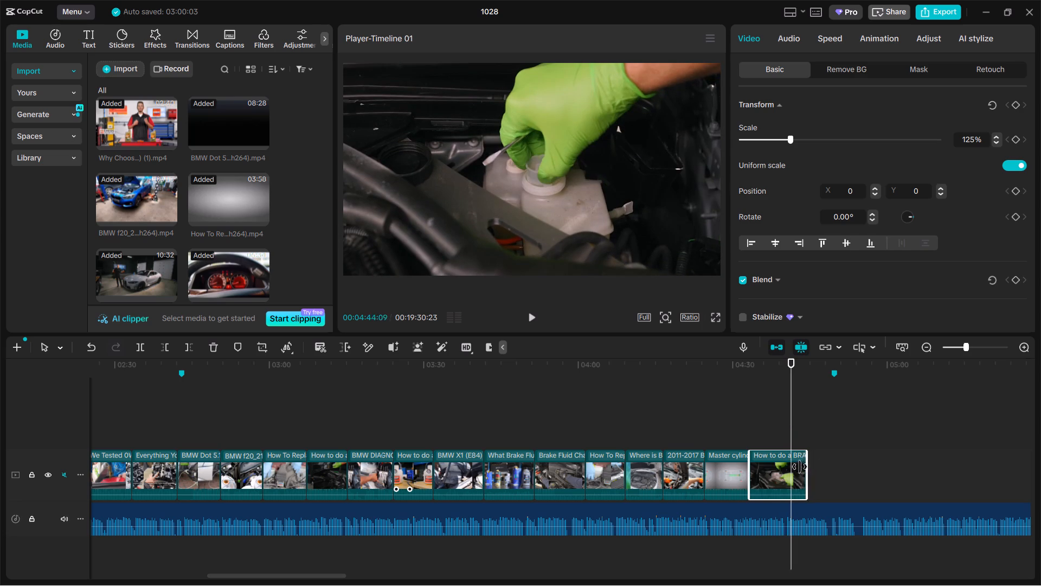
pyautogui.moveTo(800, 467); pyautogui.dragTo(790, 467)
# Trim the end of the brake fluid bottle clip before the BMW X1 clip to about 00:03:30, cutting the presenter shot.
pyautogui.click(426, 423)
pyautogui.moveTo(426, 423); pyautogui.dragTo(454, 419)
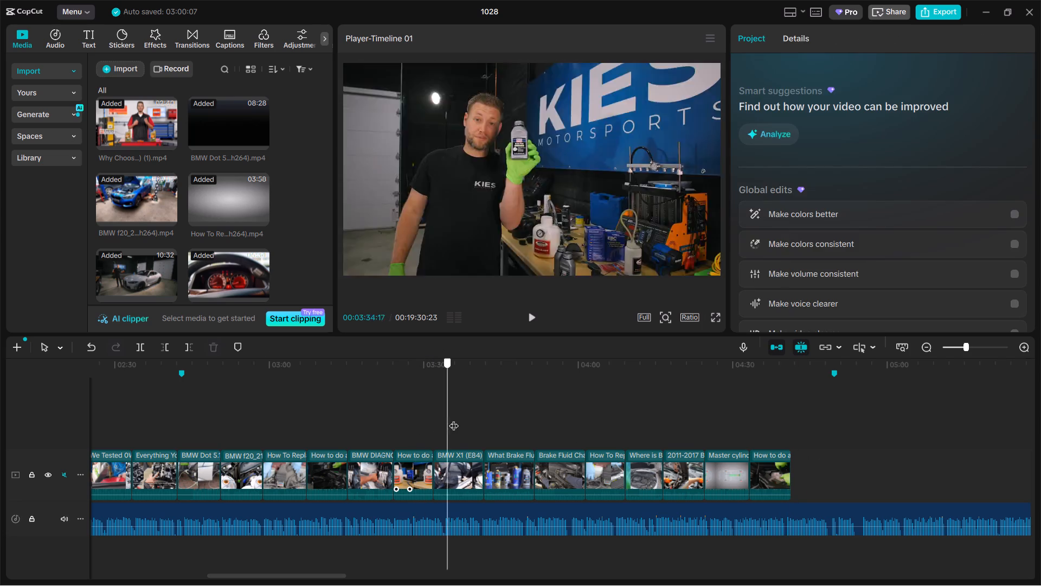
pyautogui.moveTo(454, 419); pyautogui.dragTo(427, 417)
pyautogui.click(427, 417)
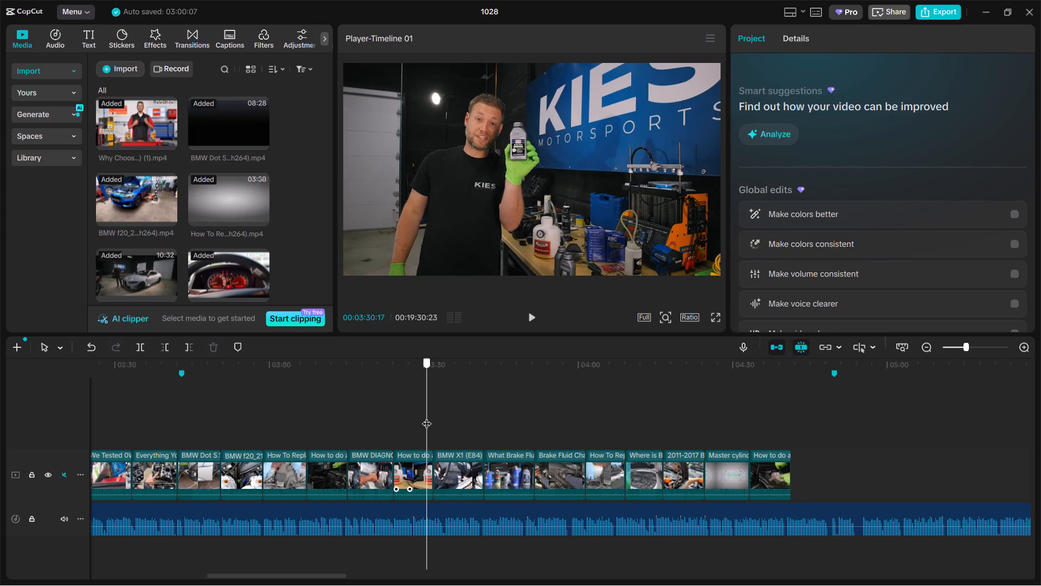
pyautogui.click(420, 459)
pyautogui.moveTo(432, 461); pyautogui.dragTo(425, 461)
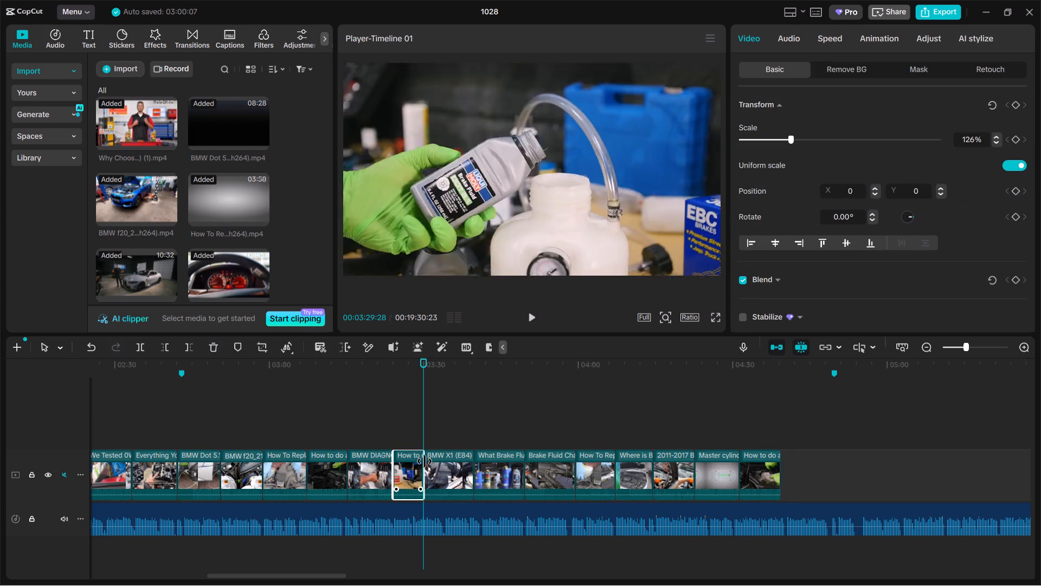
pyautogui.moveTo(425, 461); pyautogui.dragTo(423, 461)
# Copy the BMW X1 (E84) brake fluid clip and place the copy at the end of the video track.
pyautogui.click(446, 435)
pyautogui.moveTo(446, 435); pyautogui.dragTo(457, 431)
pyautogui.click(452, 465)
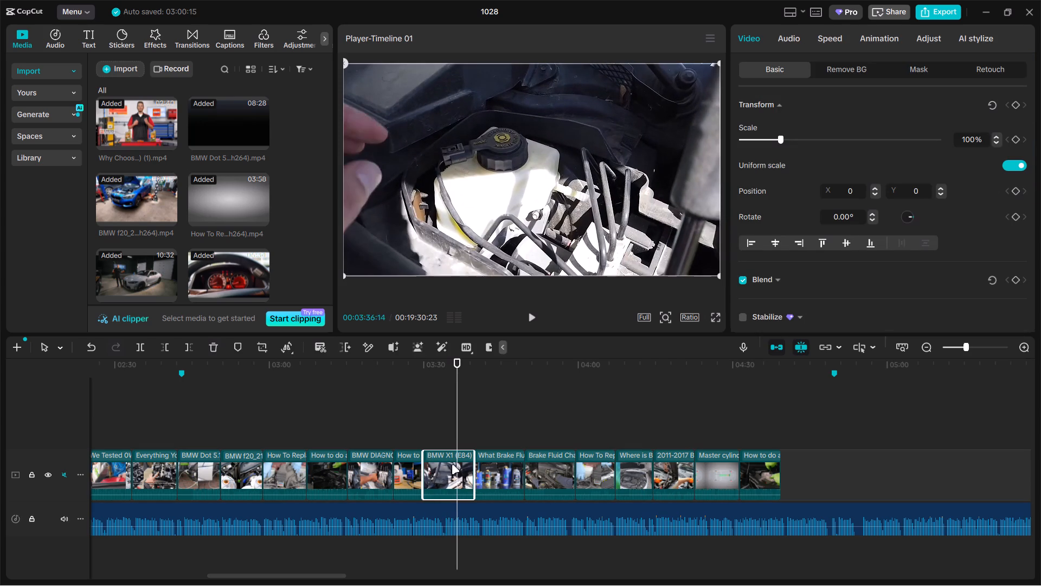
pyautogui.hotkey('ctrl', 'v')
pyautogui.hotkey('ctrl', 'z')
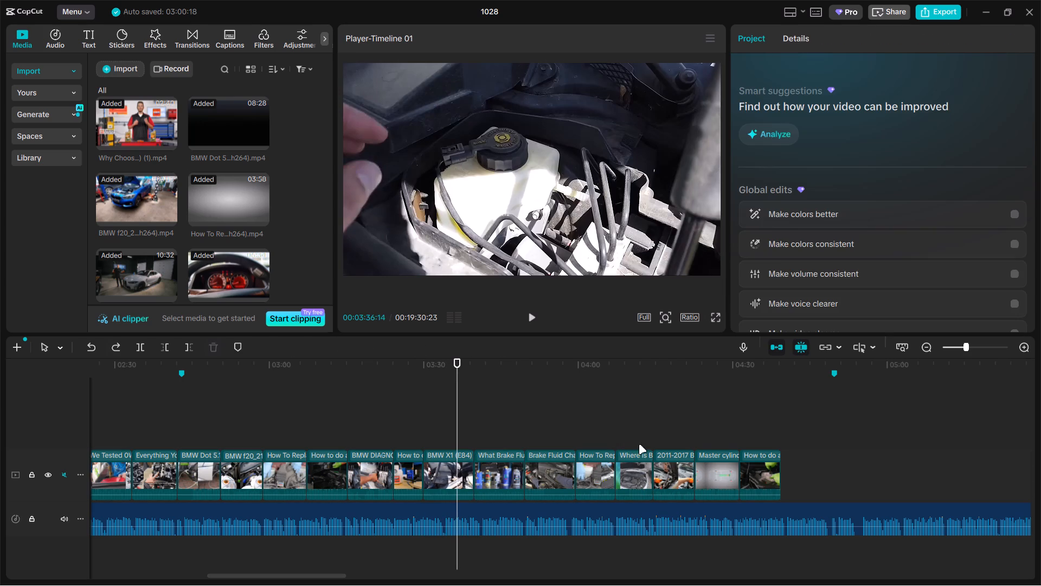
pyautogui.hotkey('ctrl', 'c')
pyautogui.keyDown('ctrl'); pyautogui.click(466, 468); pyautogui.keyUp('ctrl')
pyautogui.hotkey('ctrl', 'c')
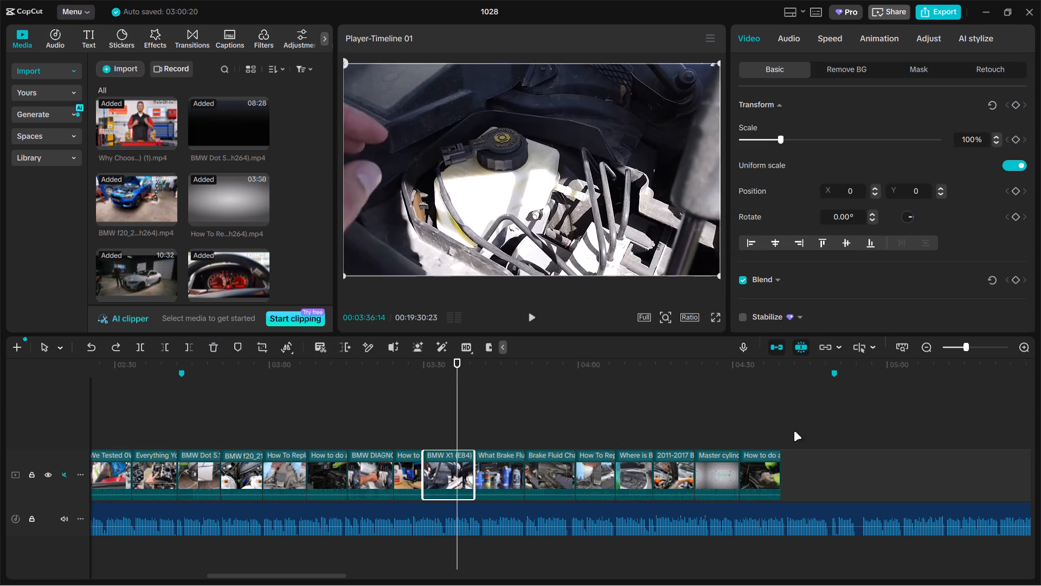
pyautogui.keyDown('ctrl'); pyautogui.click(785, 431); pyautogui.keyUp('ctrl')
pyautogui.hotkey('ctrl', 'v')
pyautogui.moveTo(809, 426); pyautogui.dragTo(799, 468)
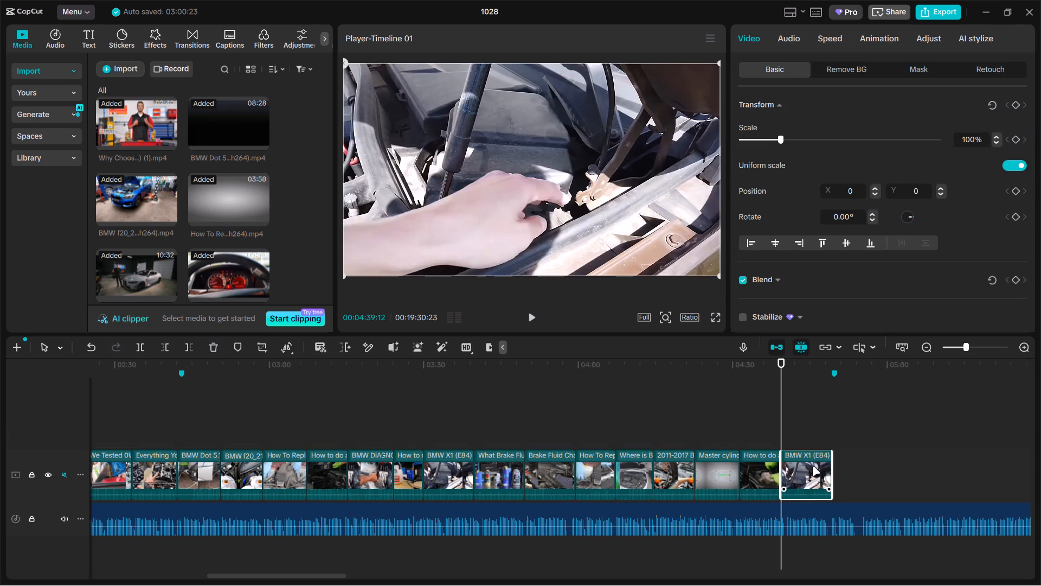
# Extend the copied BMW X1 (E84) clip and trim both ends to about 9 seconds of the hand touching the reservoir cap.
pyautogui.moveTo(832, 464); pyautogui.dragTo(869, 462)
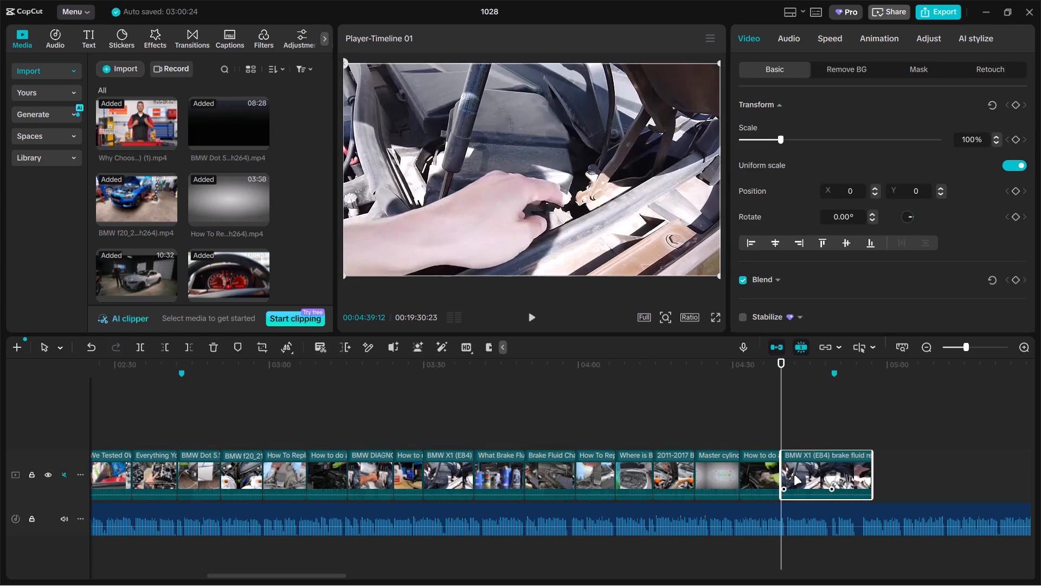
pyautogui.moveTo(783, 471); pyautogui.dragTo(824, 464)
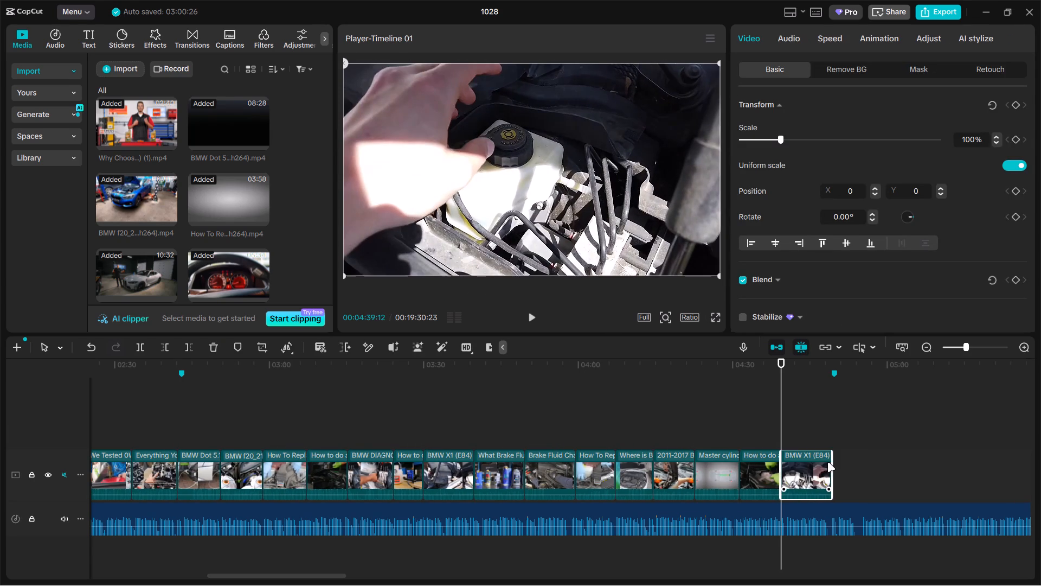
pyautogui.moveTo(832, 462); pyautogui.dragTo(826, 464)
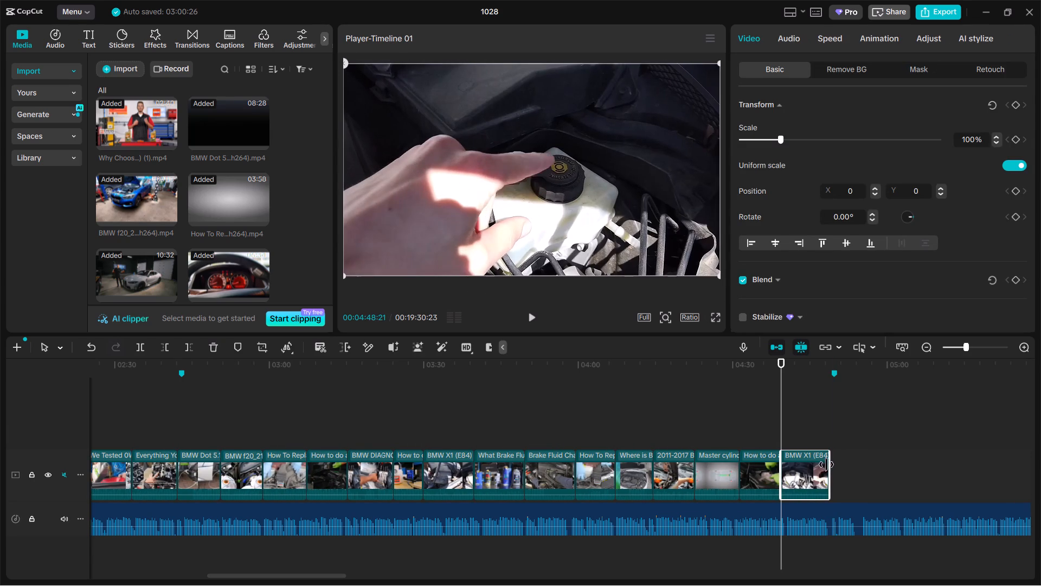
pyautogui.moveTo(826, 464); pyautogui.dragTo(827, 465)
pyautogui.click(820, 439)
pyautogui.press('space')
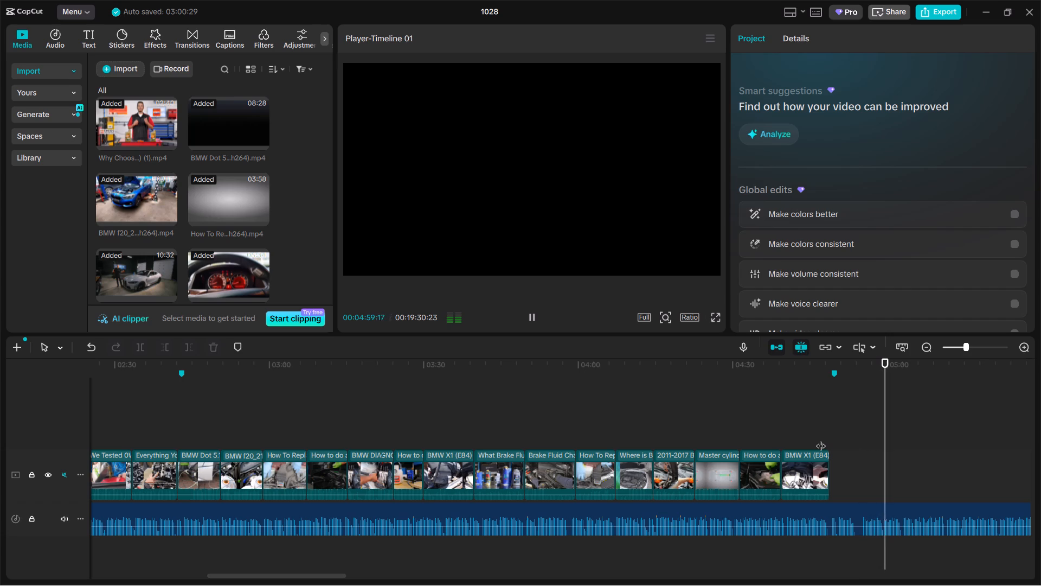
pyautogui.press('space')
# Import all the coolant clips from the EDIT folder's 07 subfolder and place them after the last BMW X1 clip on the video track.
pyautogui.click(117, 63)
pyautogui.click(170, 93)
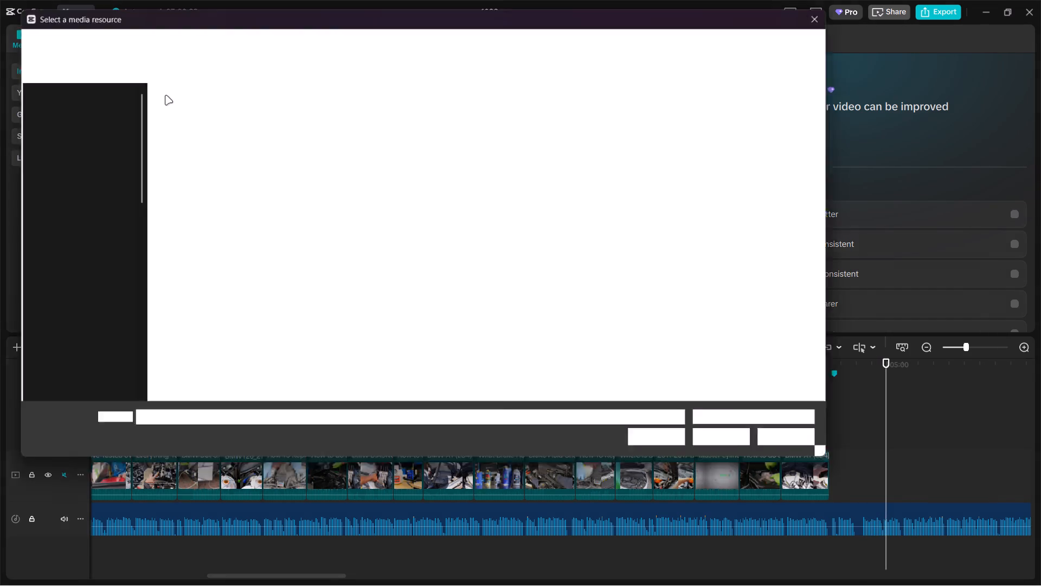
pyautogui.click(76, 36)
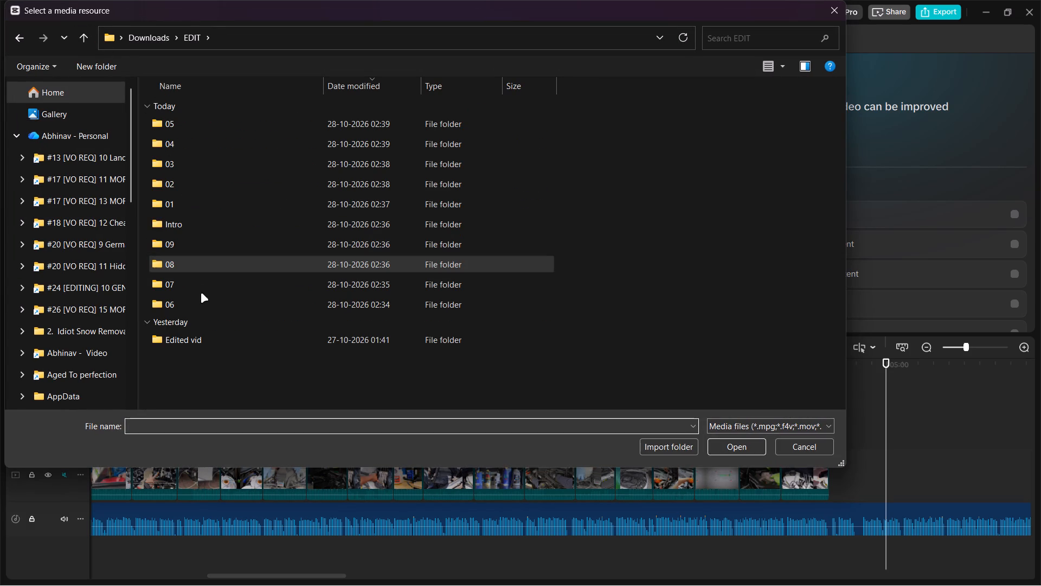
pyautogui.doubleClick(205, 283)
pyautogui.hotkey('ctrl', 'a')
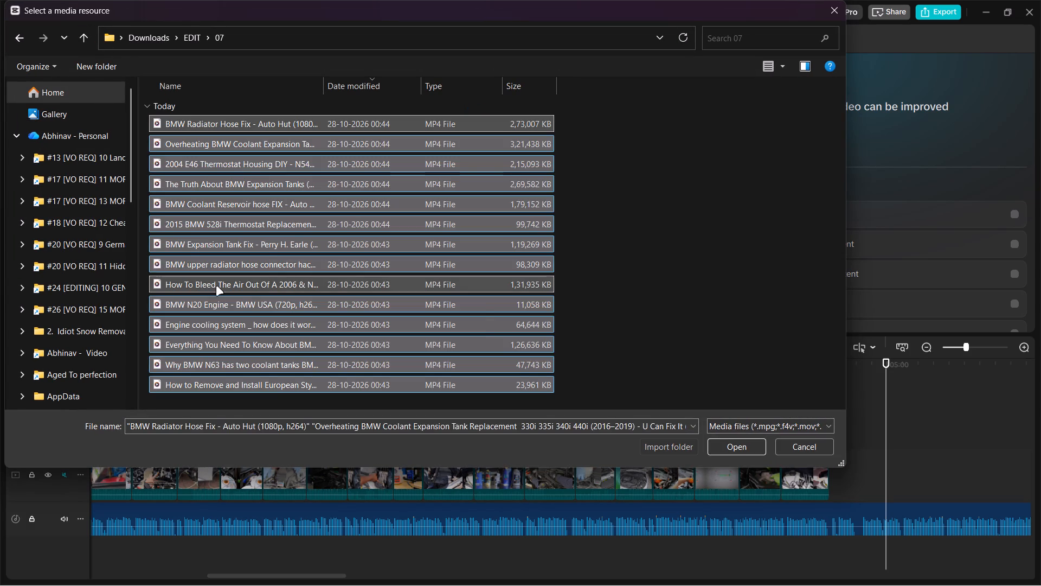
pyautogui.press('Return')
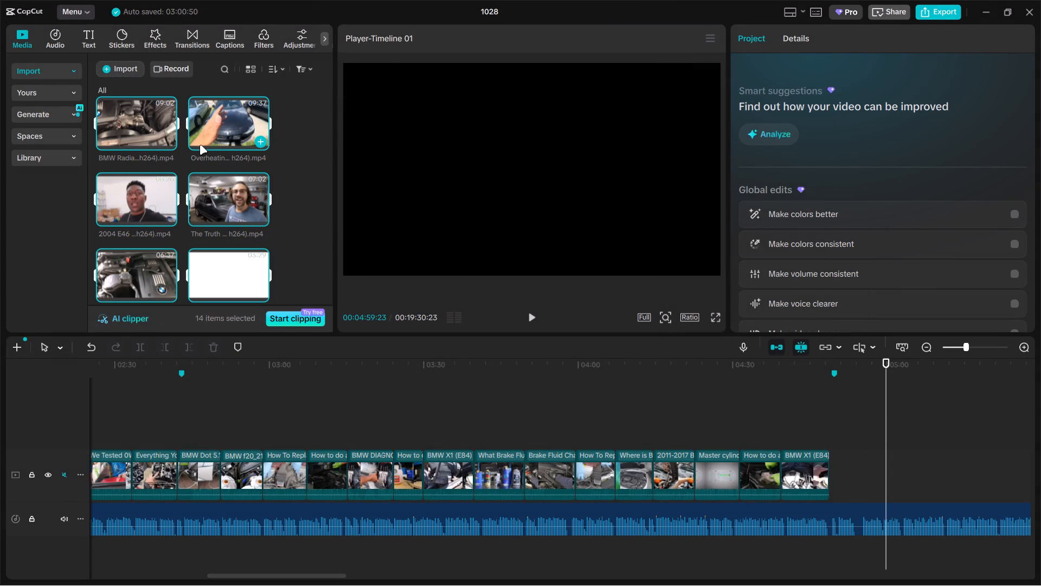
pyautogui.moveTo(148, 131); pyautogui.dragTo(872, 481)
# Split the BMW Radiator Hose Fix clip at about 00:06:53, at the steady engine hose shot, and delete the part before it.
pyautogui.keyDown('ctrl'); pyautogui.scroll(-11, 841, 474); pyautogui.keyUp('ctrl')
pyautogui.moveTo(811, 470); pyautogui.dragTo(607, 423)
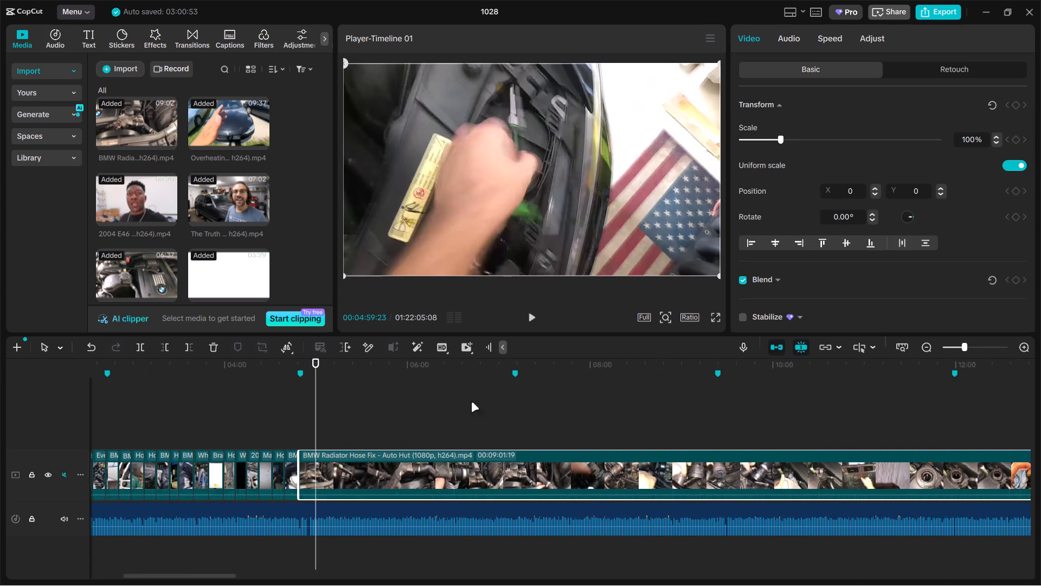
pyautogui.keyDown('ctrl'); pyautogui.scroll(2, 355, 422); pyautogui.keyUp('ctrl')
pyautogui.keyDown('ctrl'); pyautogui.click(426, 409); pyautogui.keyUp('ctrl')
pyautogui.moveTo(426, 409); pyautogui.dragTo(546, 414)
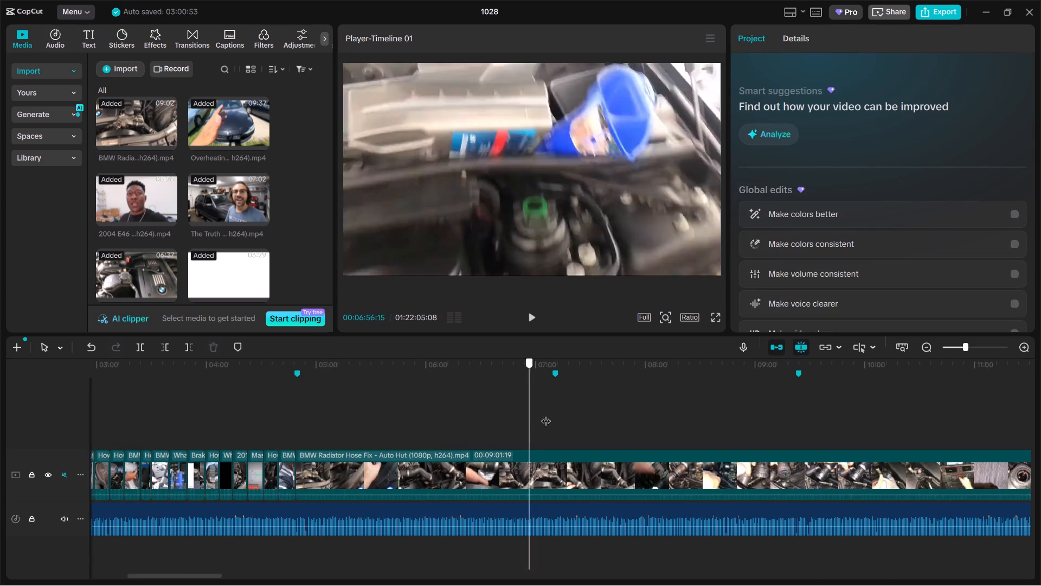
pyautogui.moveTo(546, 414); pyautogui.dragTo(748, 413)
pyautogui.keyDown('ctrl'); pyautogui.scroll(-5, 747, 415); pyautogui.keyUp('ctrl')
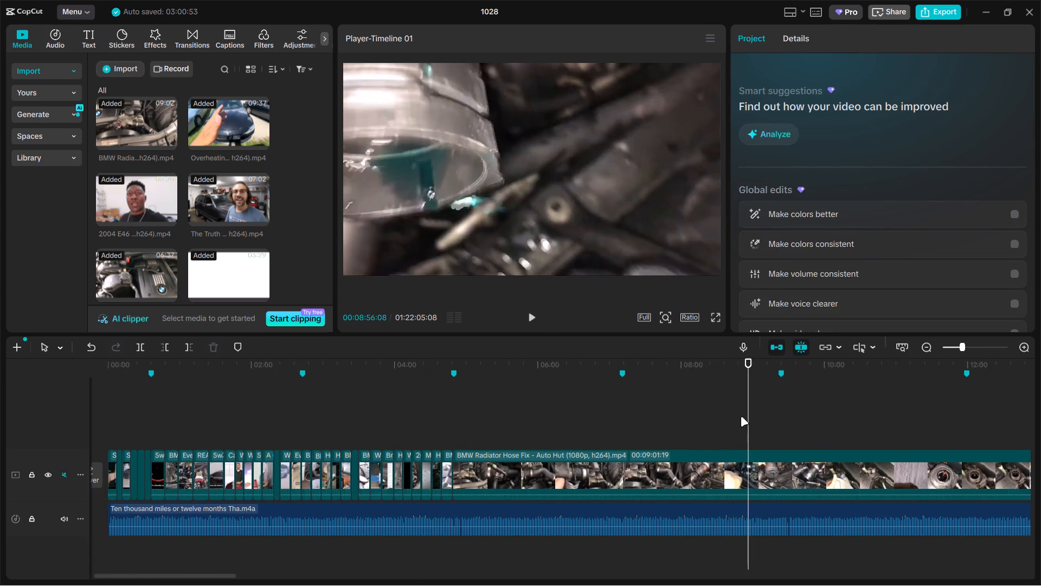
pyautogui.click(727, 431)
pyautogui.click(536, 416)
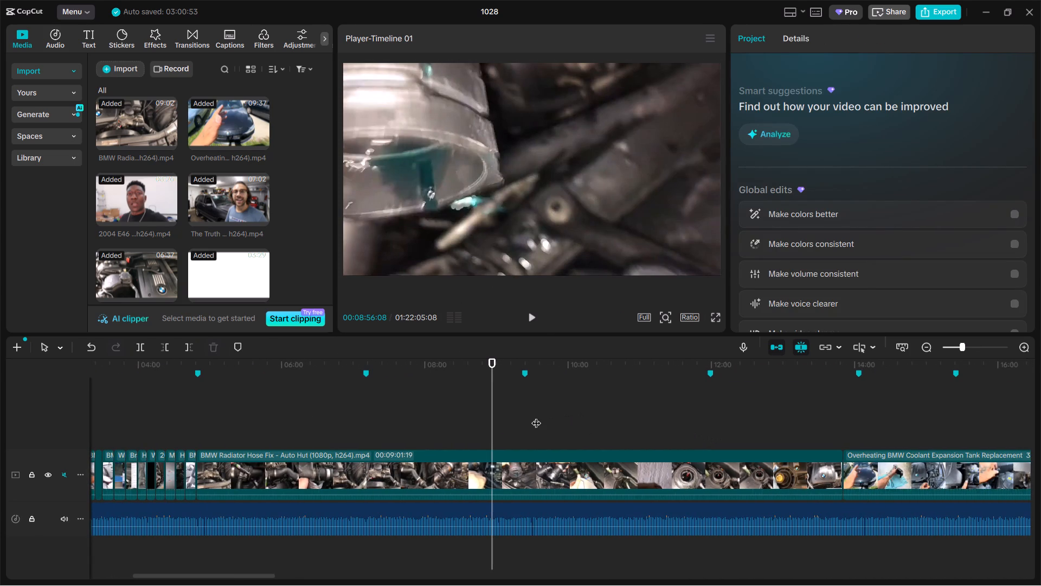
pyautogui.moveTo(536, 416); pyautogui.dragTo(659, 421)
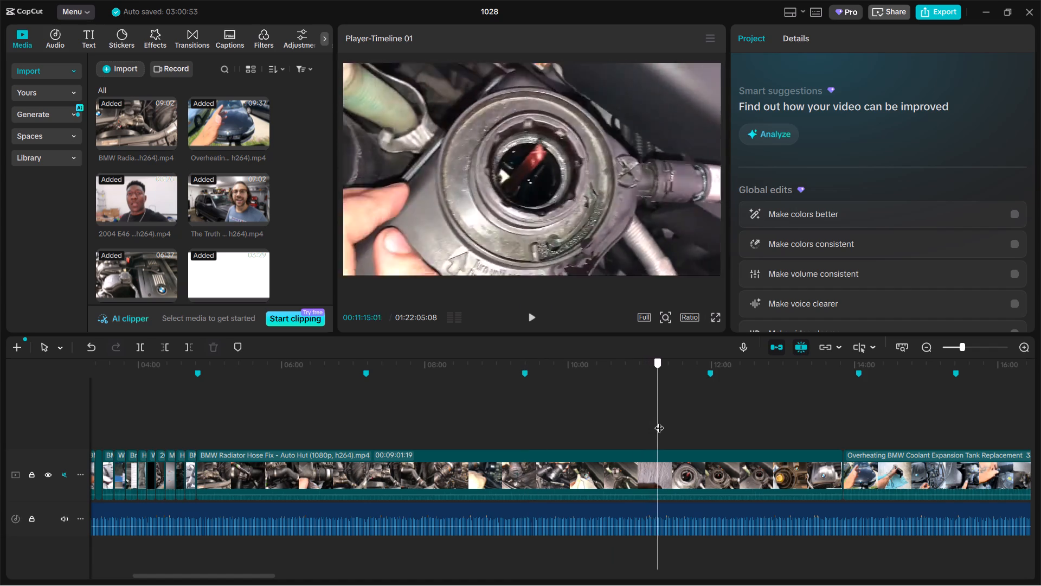
pyautogui.moveTo(659, 421); pyautogui.dragTo(766, 416)
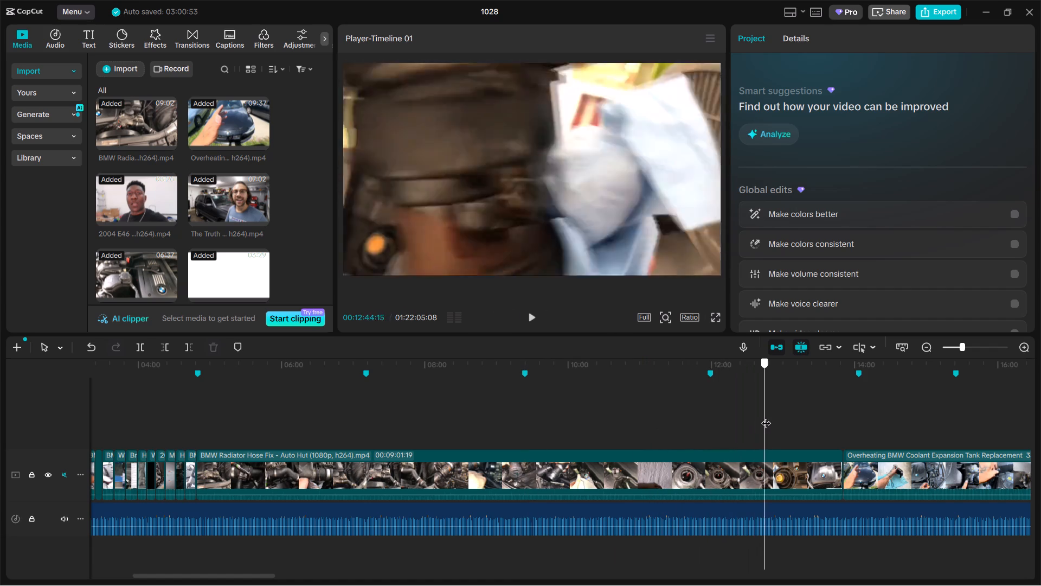
pyautogui.moveTo(766, 416); pyautogui.dragTo(330, 384)
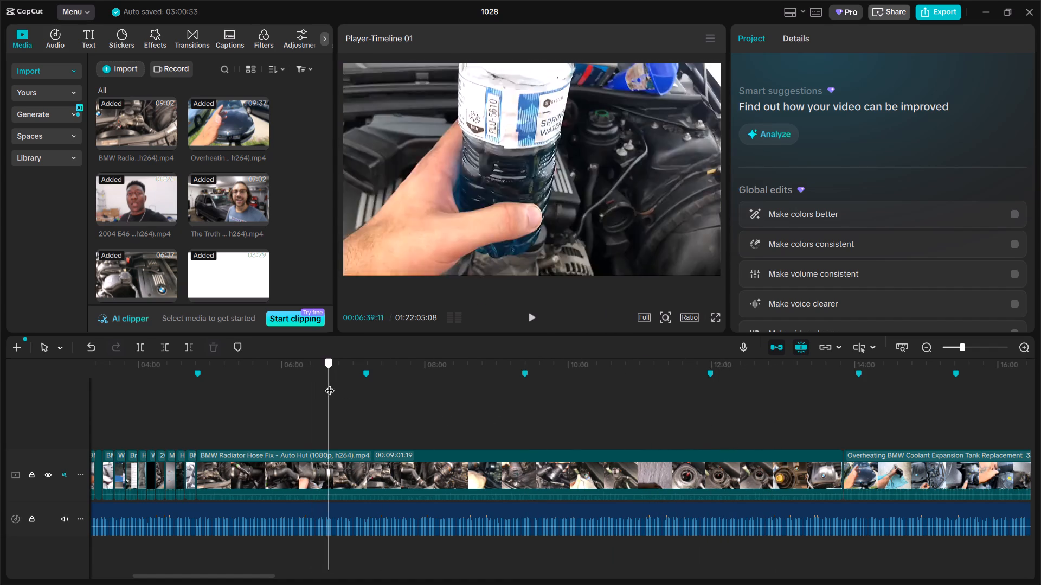
pyautogui.moveTo(330, 384); pyautogui.dragTo(346, 379)
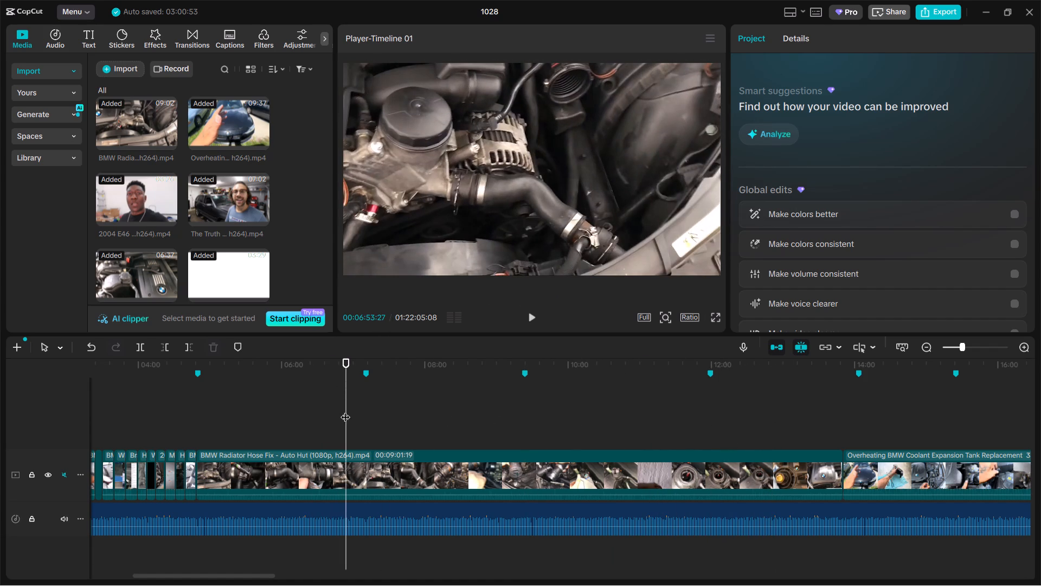
pyautogui.click(374, 460)
pyautogui.hotkey('ctrl', 'b')
pyautogui.click(302, 474)
pyautogui.press('BackSpace')
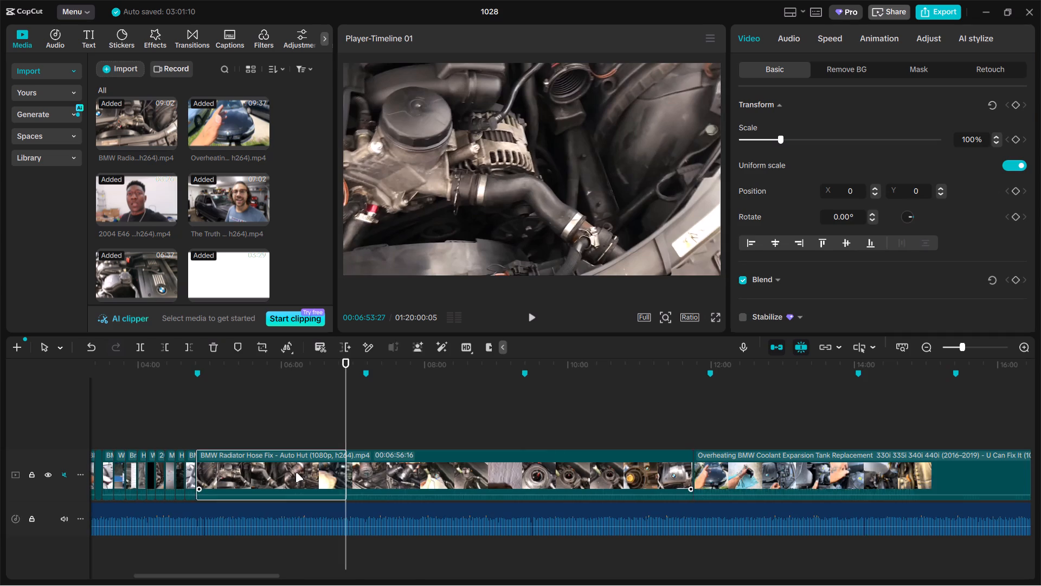
# Split the BMW Radiator Hose Fix clip at 00:05:01, delete the remainder, and trim its end back to about 00:05:00.
pyautogui.click(217, 436)
pyautogui.moveTo(217, 436); pyautogui.dragTo(211, 436)
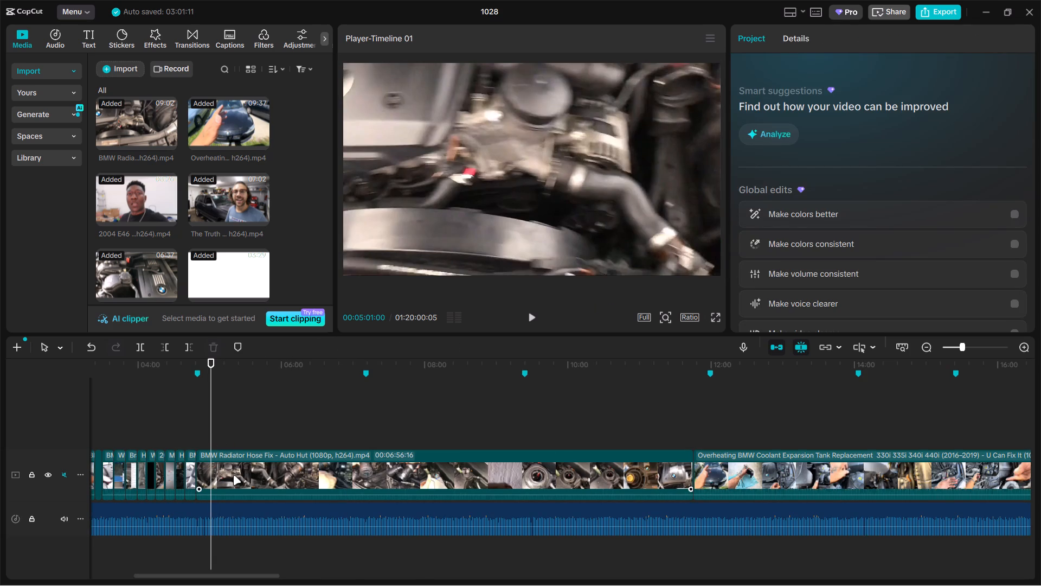
pyautogui.click(233, 475)
pyautogui.hotkey('ctrl', 'b')
pyautogui.press('BackSpace')
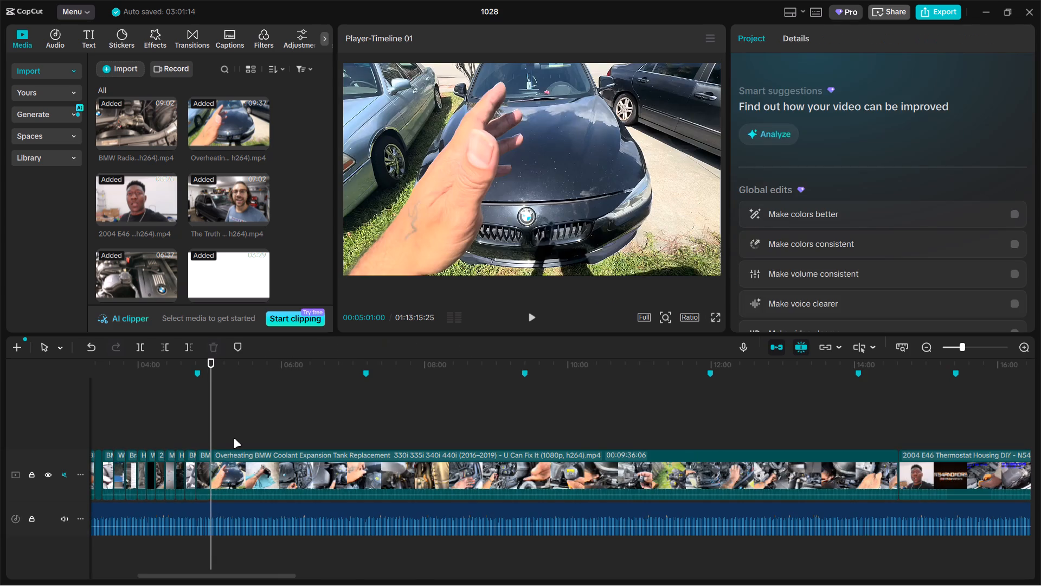
pyautogui.keyDown('ctrl'); pyautogui.scroll(8, 233, 438); pyautogui.keyUp('ctrl')
pyautogui.click(196, 436)
pyautogui.moveTo(196, 436); pyautogui.dragTo(204, 439)
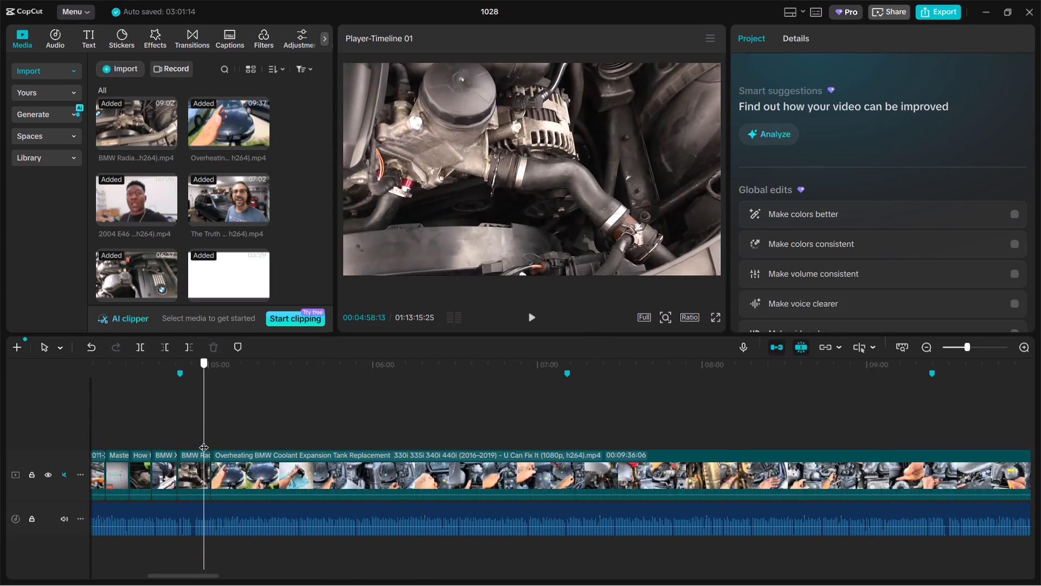
pyautogui.click(202, 461)
pyautogui.click(209, 461)
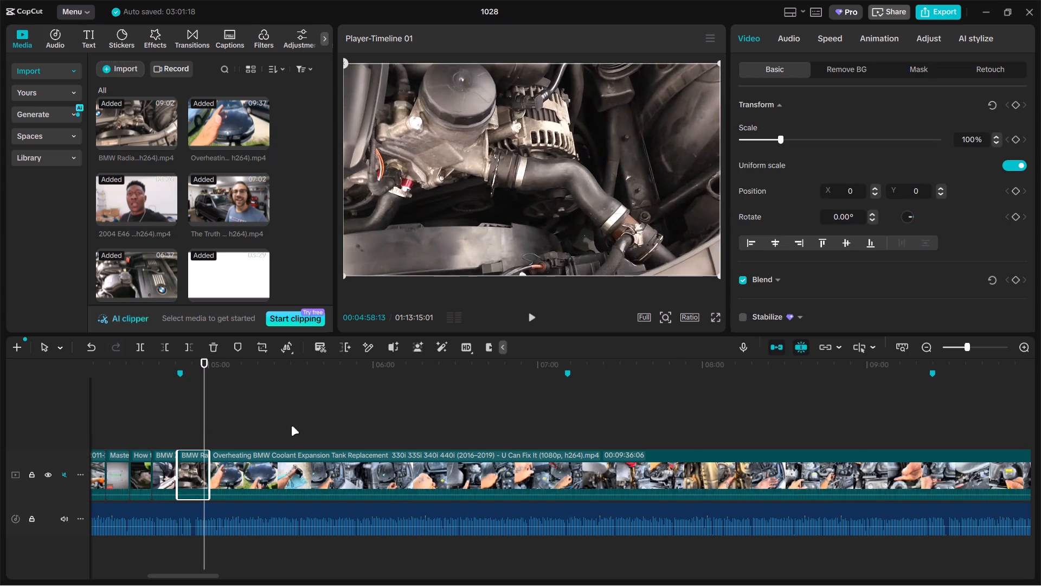
# Split the Overheating BMW Coolant Expansion Tank clip at about 00:06:21, at the engine bay shot, and delete the part before it.
pyautogui.click(291, 426)
pyautogui.moveTo(292, 426); pyautogui.dragTo(427, 413)
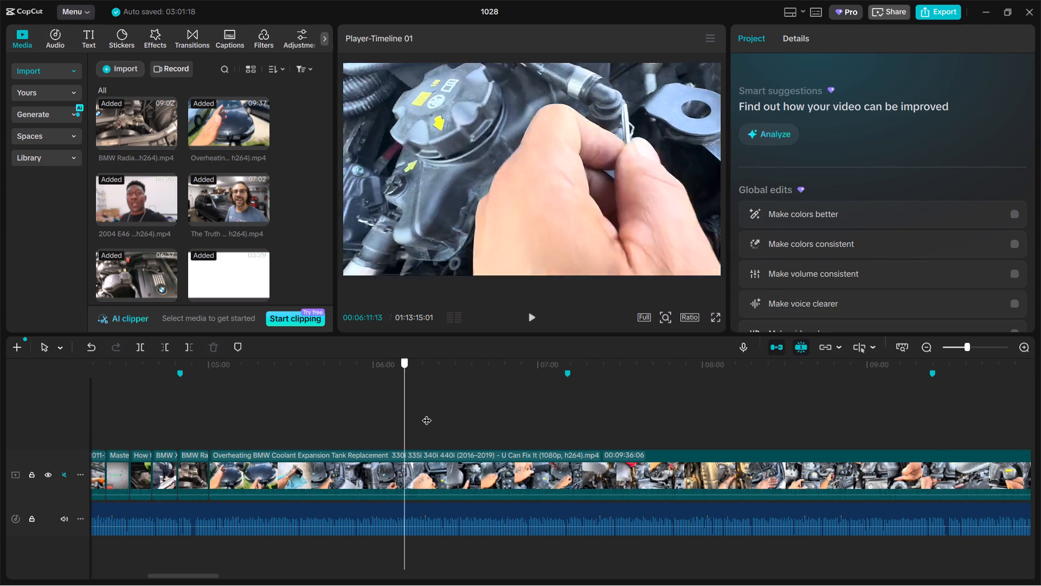
pyautogui.moveTo(427, 413); pyautogui.dragTo(433, 416)
pyautogui.click(442, 461)
pyautogui.hotkey('ctrl', 'b')
pyautogui.click(397, 463)
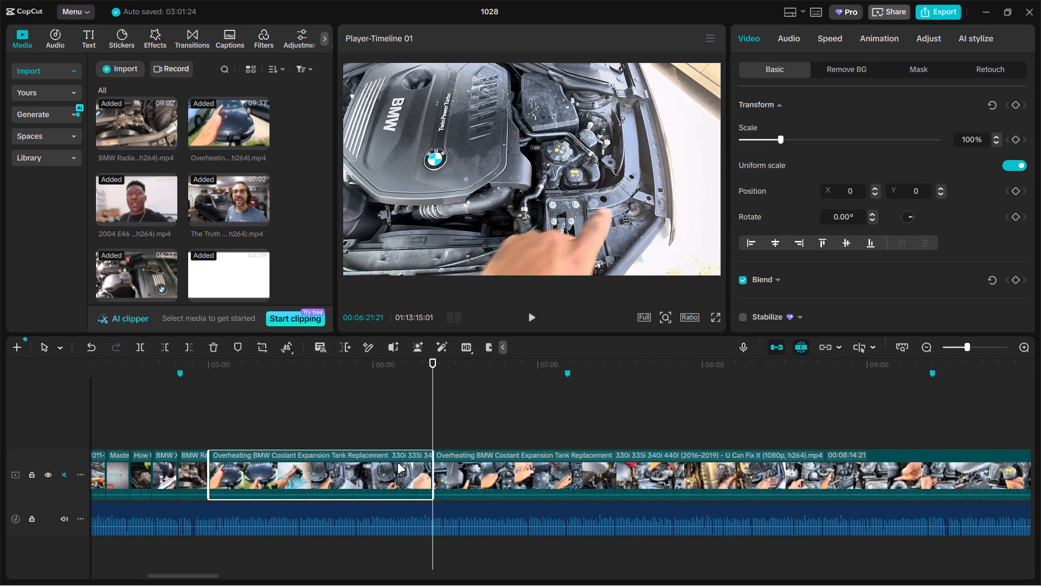
pyautogui.press('BackSpace')
# Split the Overheating BMW Coolant Expansion Tank clip at about 00:05:10 and delete the remainder.
pyautogui.doubleClick(233, 434)
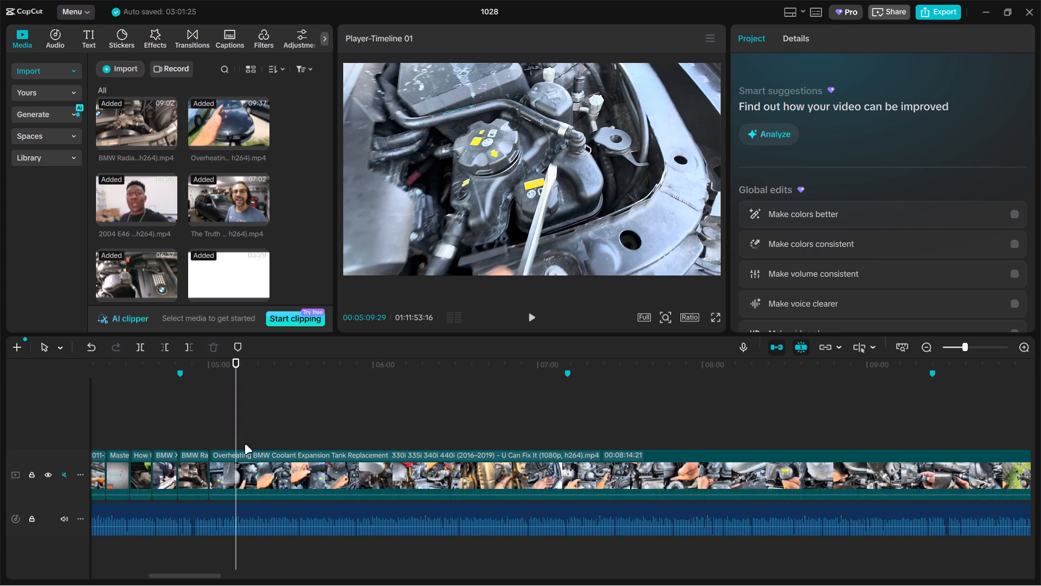
pyautogui.click(272, 475)
pyautogui.hotkey('ctrl', 'b')
pyautogui.press('BackSpace')
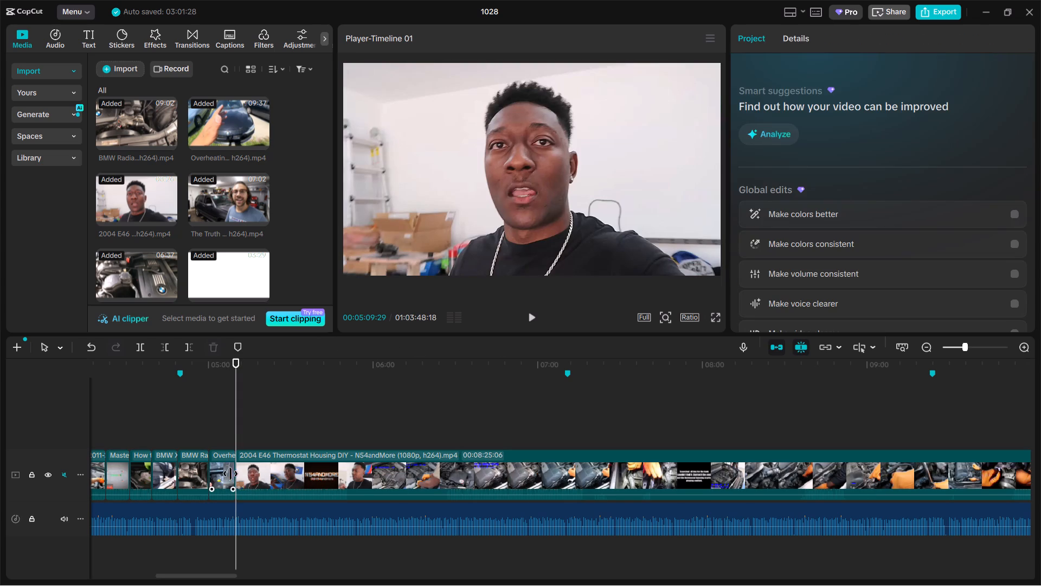
# Move the short Overheating BMW Coolant clip ahead of the BMW Radiator Hose Fix clip.
pyautogui.moveTo(226, 473); pyautogui.dragTo(186, 473)
# Split the 2004 E46 Thermostat Housing clip at about 00:06:16, past the presenter footage, and delete the part before it.
pyautogui.click(273, 441)
pyautogui.moveTo(273, 441); pyautogui.dragTo(377, 430)
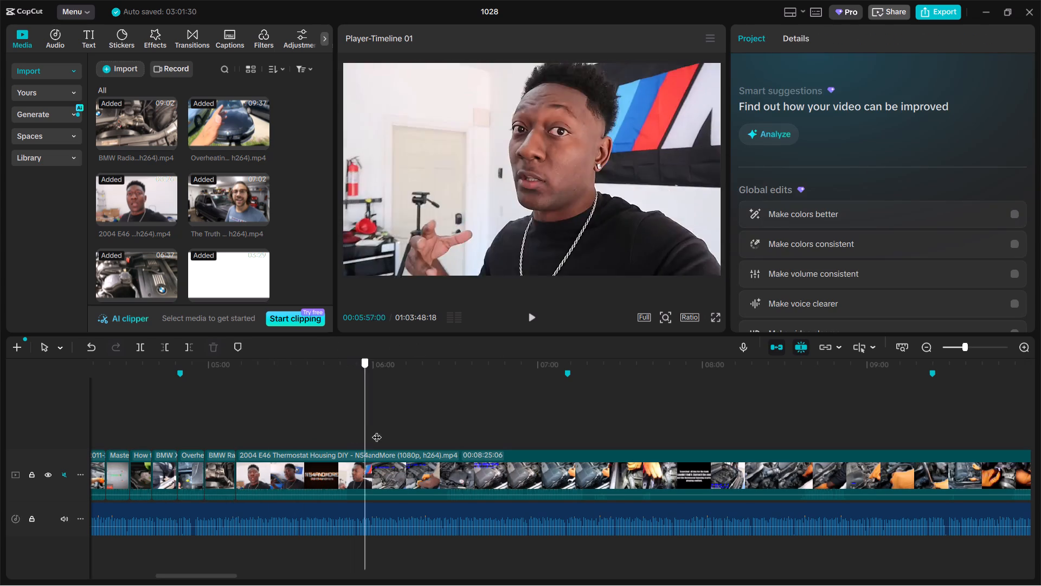
pyautogui.moveTo(377, 430); pyautogui.dragTo(417, 429)
pyautogui.click(433, 480)
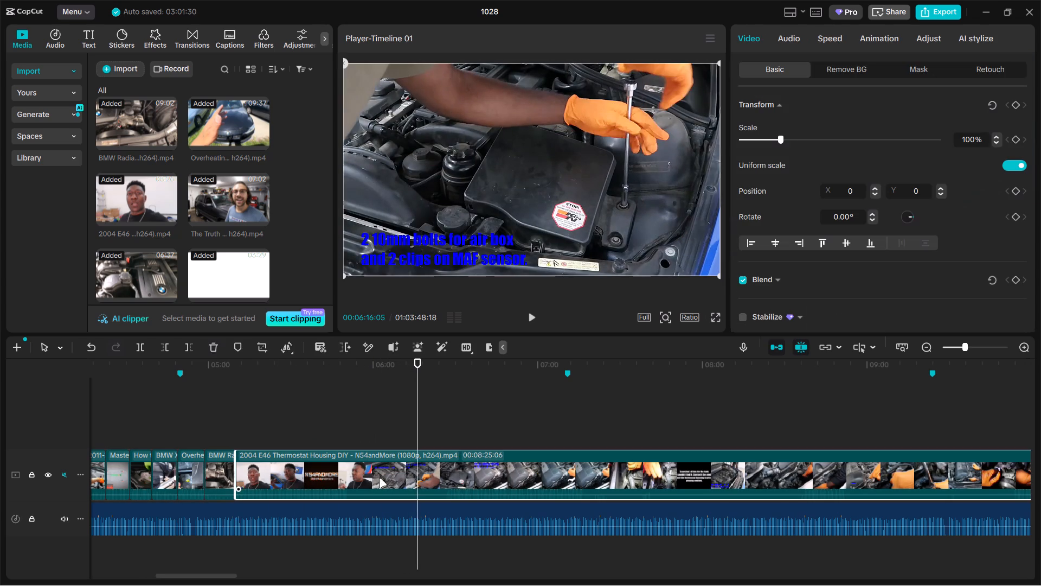
pyautogui.hotkey('ctrl', 'b')
pyautogui.click(357, 473)
pyautogui.press('BackSpace')
# Split the 2004 E46 Thermostat Housing clip at about 00:05:20 and delete the remainder.
pyautogui.doubleClick(260, 438)
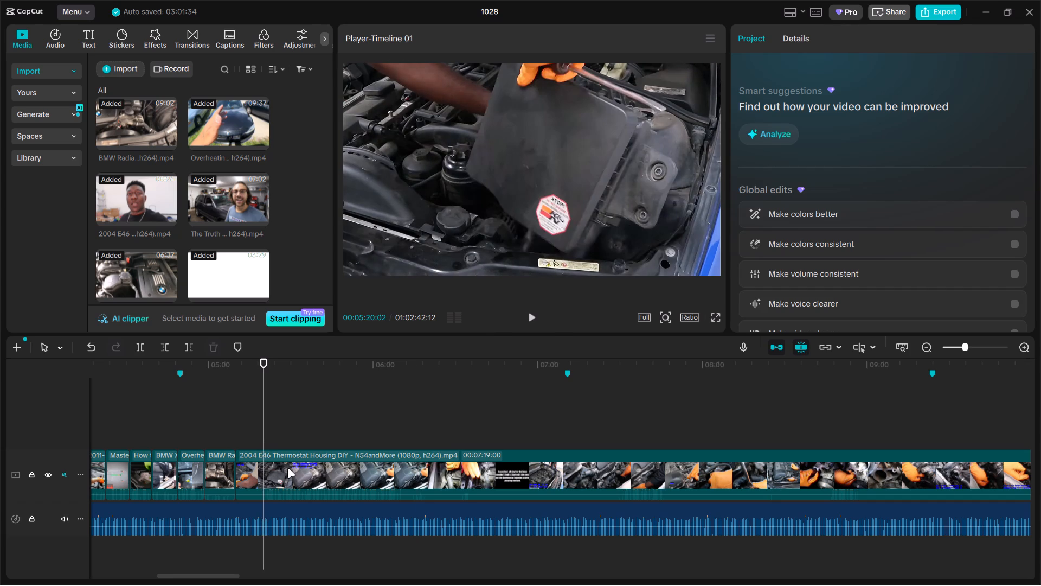
pyautogui.click(293, 473)
pyautogui.hotkey('ctrl', 'b')
pyautogui.press('BackSpace')
# Review the short 2004 E46 Thermostat clip with the orange gloves and trim about half a second off its start.
pyautogui.click(252, 441)
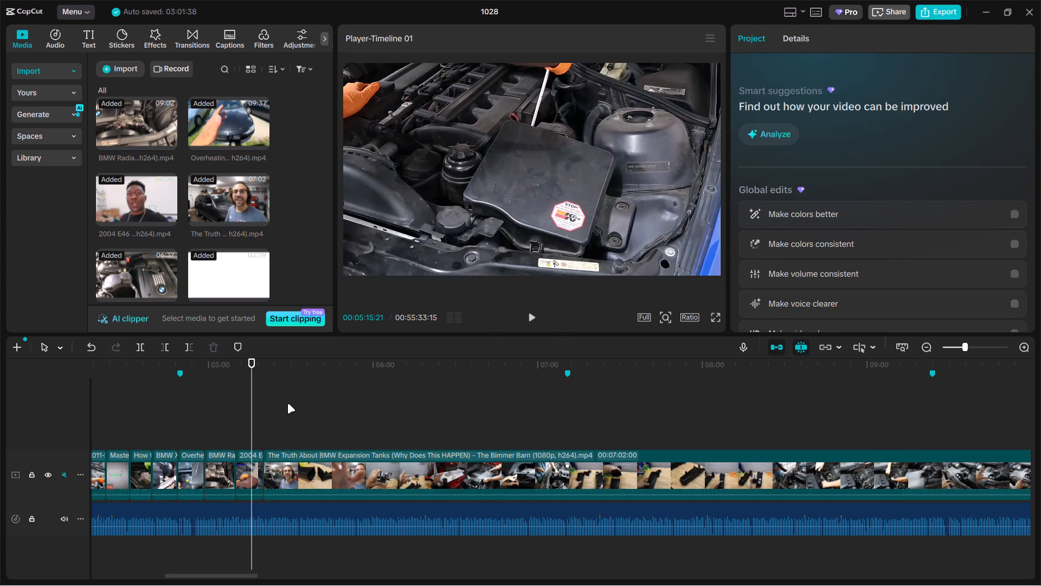
pyautogui.click(477, 181)
pyautogui.moveTo(252, 417); pyautogui.dragTo(243, 417)
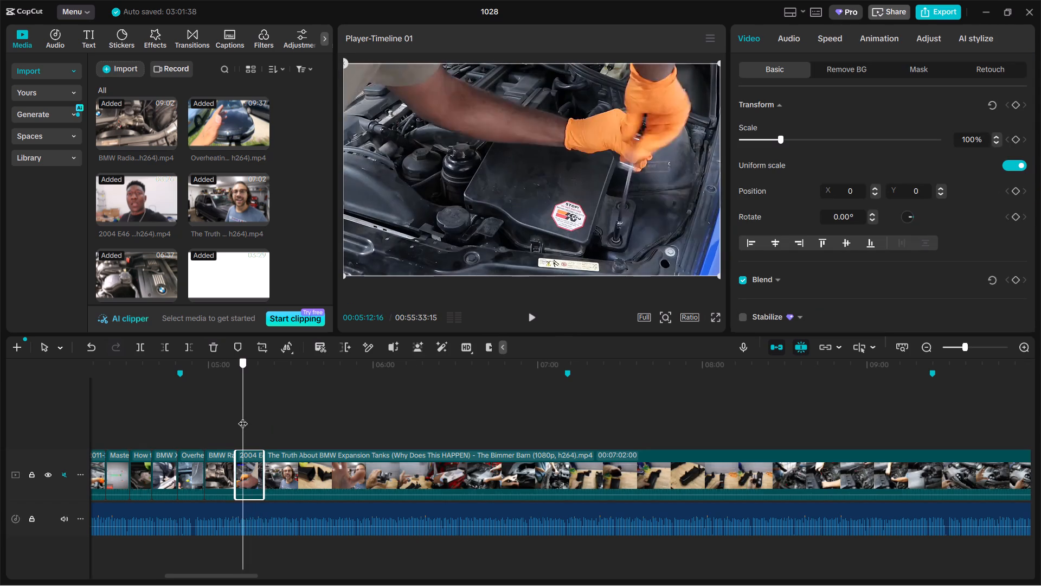
pyautogui.moveTo(243, 417); pyautogui.dragTo(245, 417)
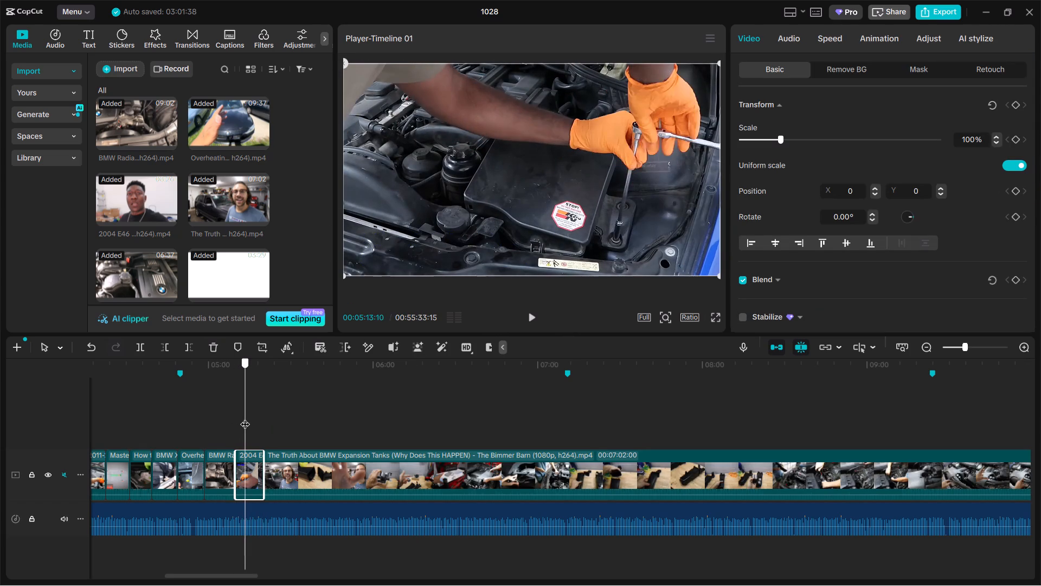
pyautogui.moveTo(245, 417); pyautogui.dragTo(244, 417)
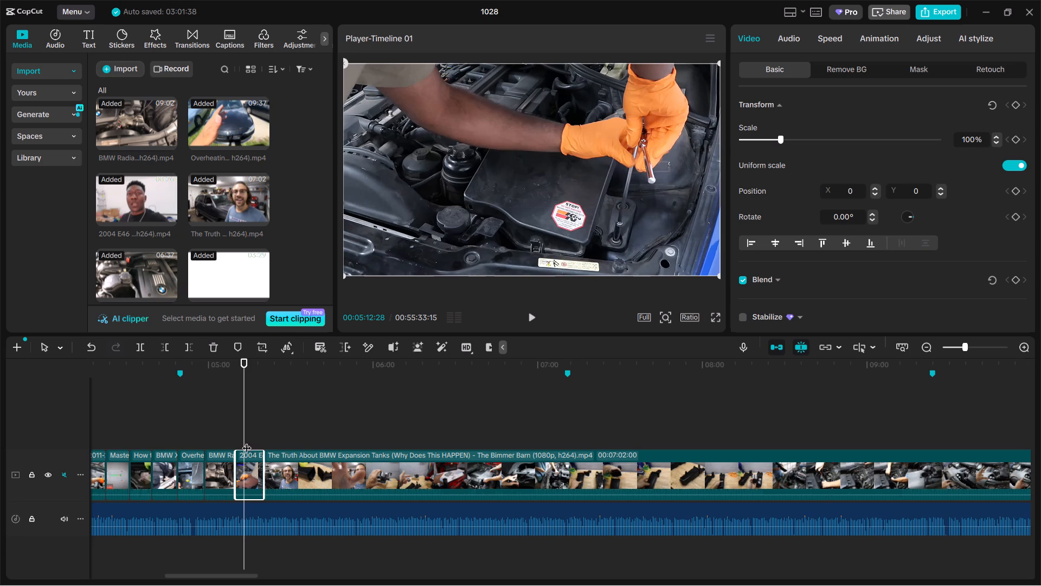
pyautogui.keyDown('ctrl'); pyautogui.scroll(5, 242, 446); pyautogui.keyUp('ctrl')
pyautogui.moveTo(231, 462); pyautogui.dragTo(233, 462)
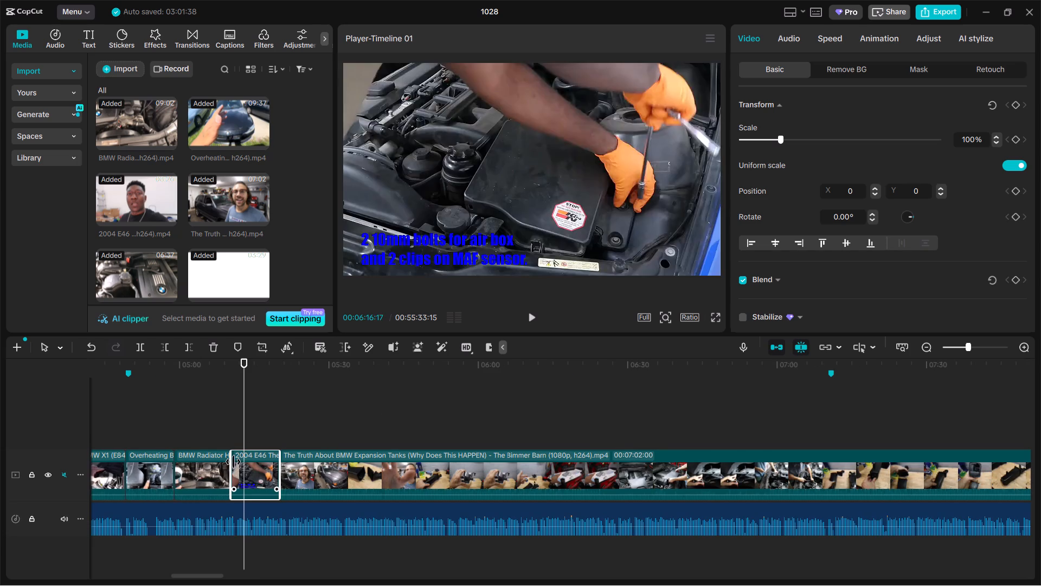
pyautogui.moveTo(233, 462); pyautogui.dragTo(238, 461)
pyautogui.moveTo(272, 468); pyautogui.dragTo(277, 468)
# Split The Truth About BMW Expansion Tanks clip at about 00:06:33, past the presenter footage, and delete the part before it.
pyautogui.click(245, 437)
pyautogui.moveTo(244, 436); pyautogui.dragTo(260, 433)
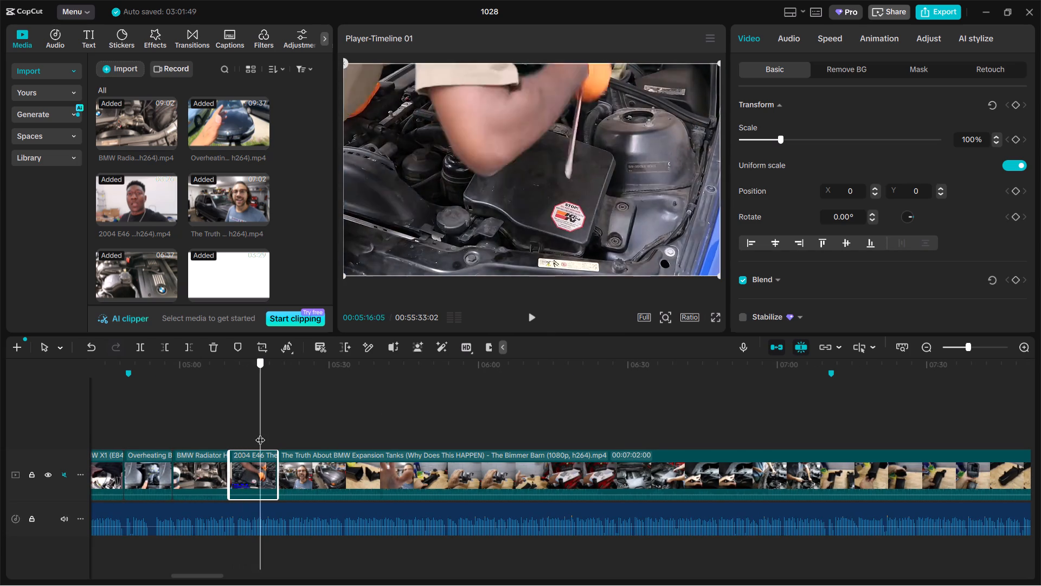
pyautogui.moveTo(260, 433); pyautogui.dragTo(431, 422)
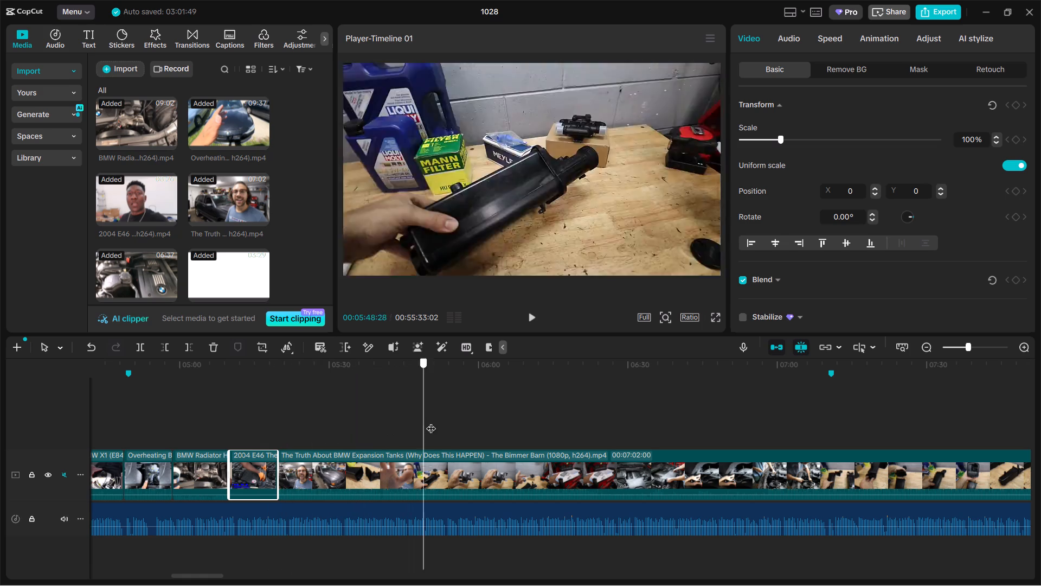
pyautogui.moveTo(431, 422); pyautogui.dragTo(657, 430)
pyautogui.click(657, 445)
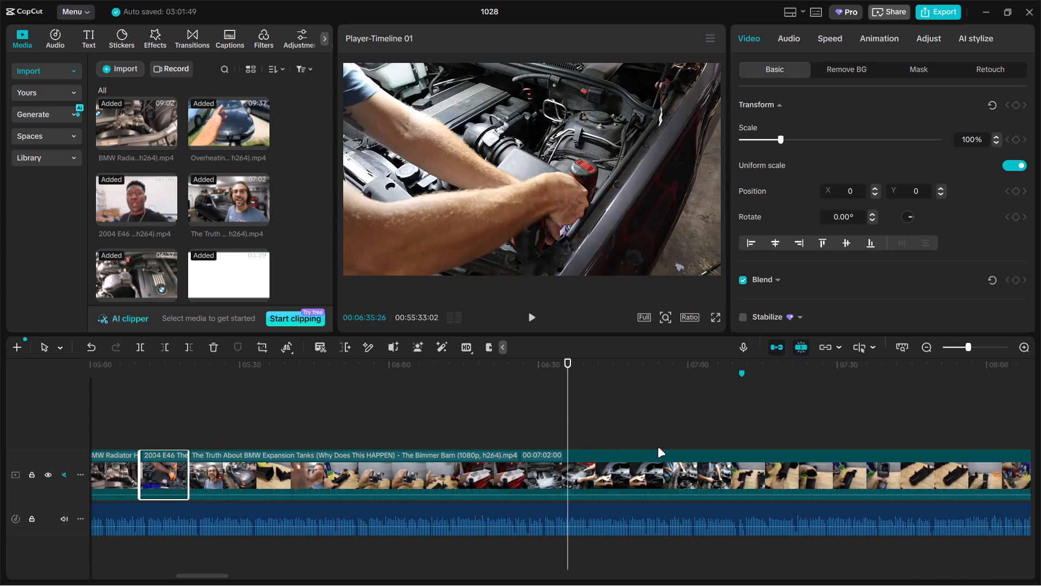
pyautogui.moveTo(465, 403); pyautogui.dragTo(451, 404)
pyautogui.click(464, 457)
pyautogui.hotkey('ctrl', 'b')
pyautogui.click(360, 461)
pyautogui.press('BackSpace')
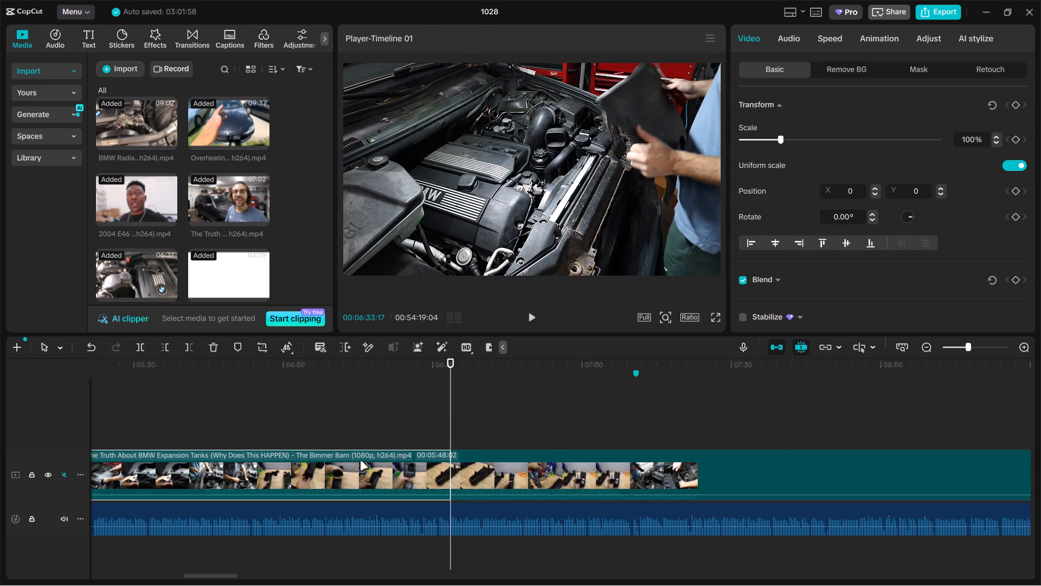
# Split the Expansion Tanks clip at about 00:05:29, where hands work under the car, and delete the remainder.
pyautogui.keyDown('ctrl'); pyautogui.moveTo(104, 392); pyautogui.dragTo(199, 407); pyautogui.keyUp('ctrl')
pyautogui.keyDown('ctrl'); pyautogui.click(208, 425); pyautogui.keyUp('ctrl')
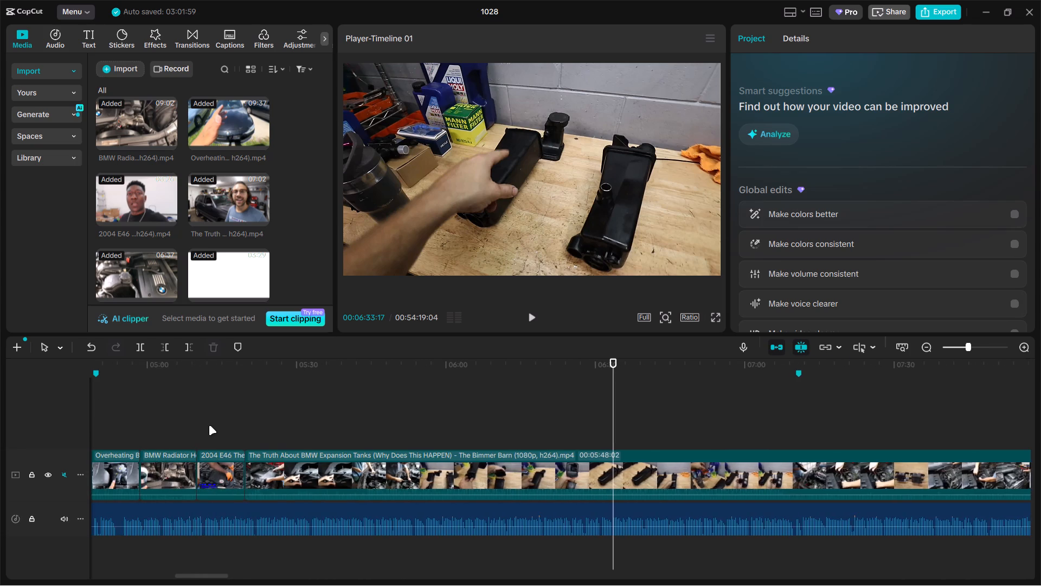
pyautogui.click(318, 417)
pyautogui.moveTo(316, 417); pyautogui.dragTo(342, 416)
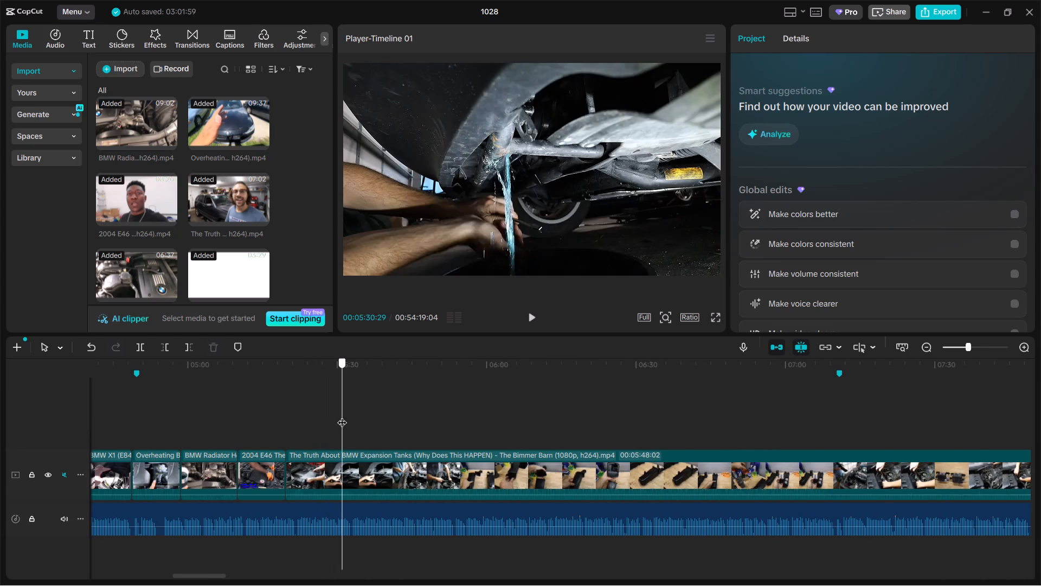
pyautogui.moveTo(342, 416); pyautogui.dragTo(284, 428)
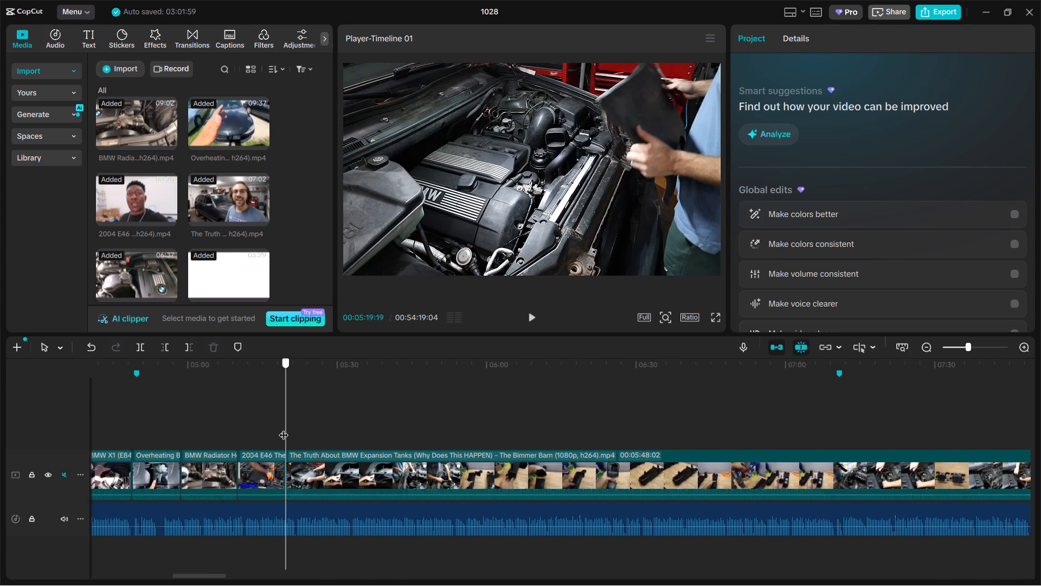
pyautogui.moveTo(284, 428); pyautogui.dragTo(331, 421)
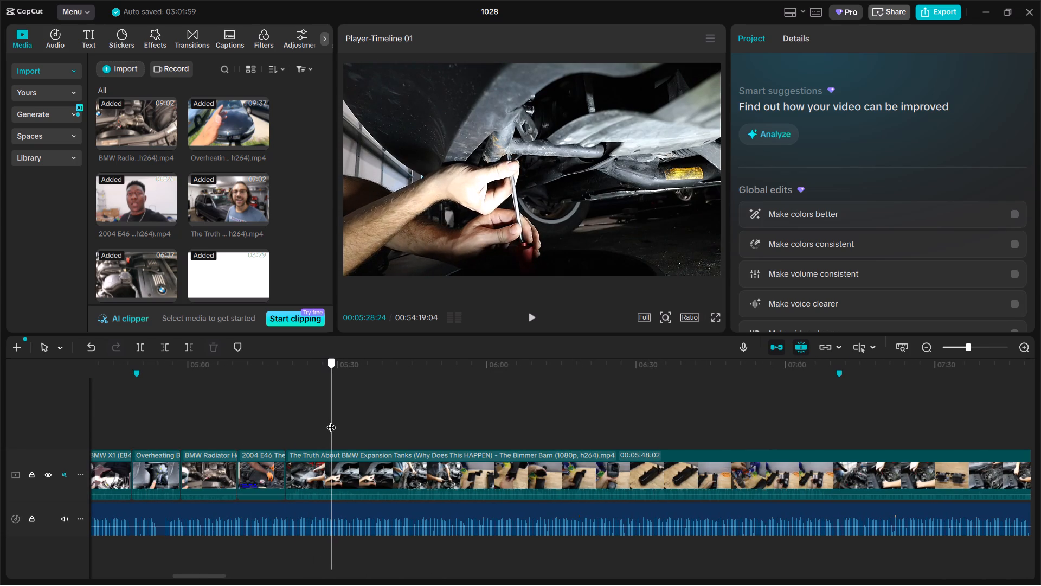
pyautogui.moveTo(331, 421); pyautogui.dragTo(333, 420)
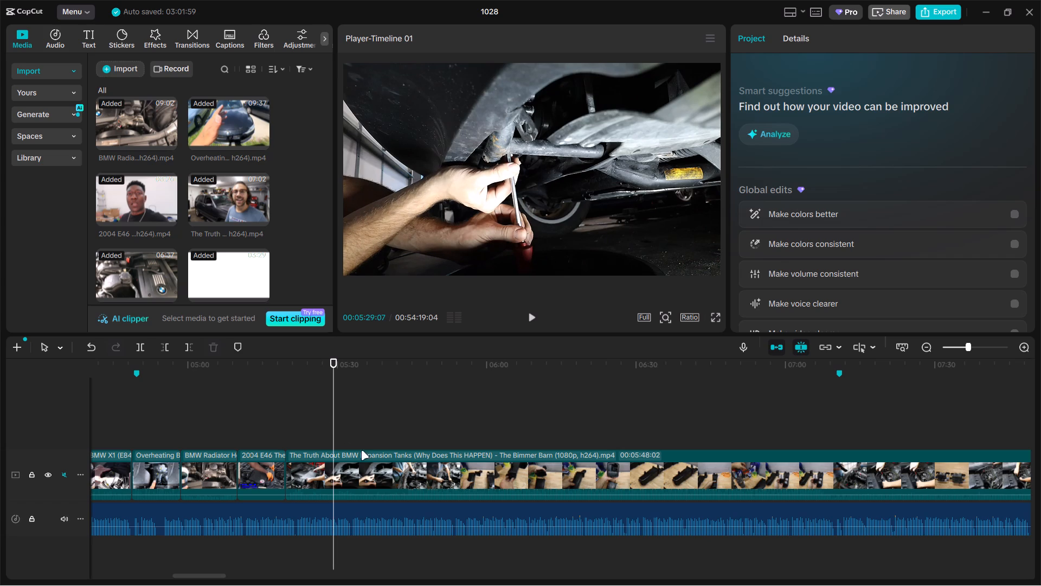
pyautogui.click(371, 464)
pyautogui.hotkey('ctrl', 'b')
pyautogui.press('BackSpace')
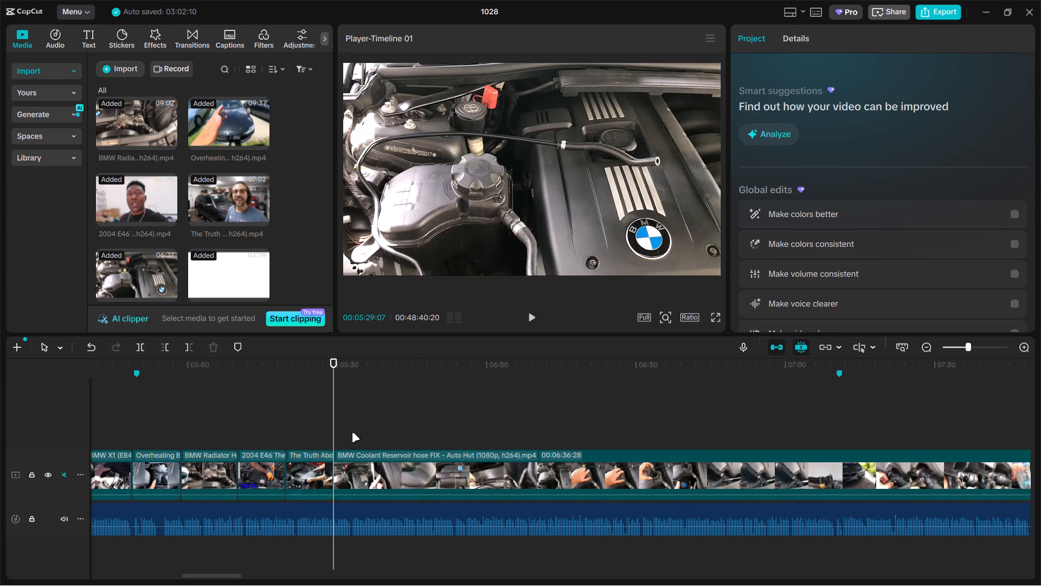
# Split the BMW Coolant Reservoir hose FIX clip at about 00:05:40 and delete the remainder.
pyautogui.keyDown('ctrl'); pyautogui.scroll(-4, 350, 432); pyautogui.keyUp('ctrl')
pyautogui.moveTo(333, 421); pyautogui.dragTo(414, 420)
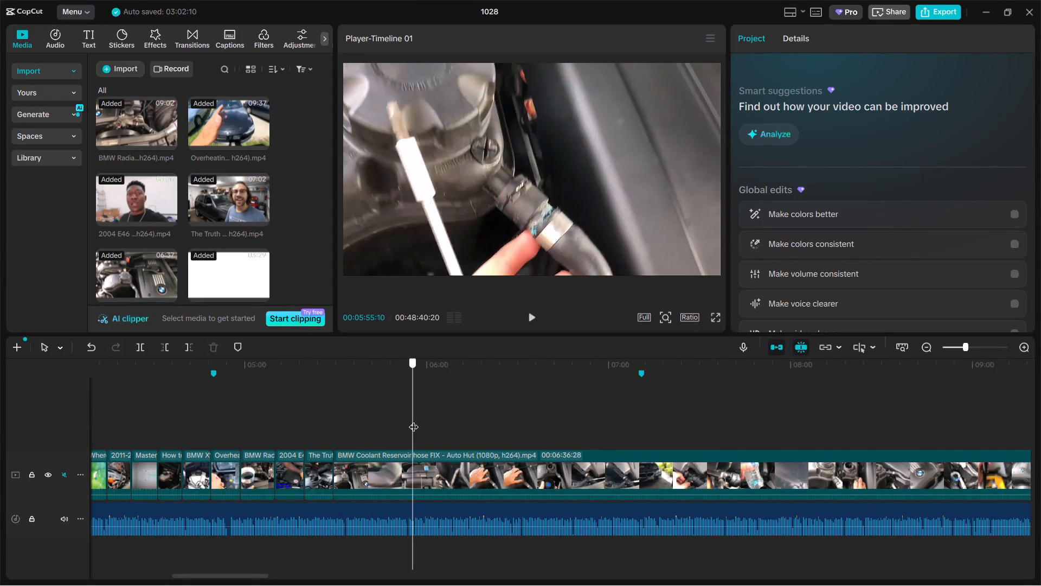
pyautogui.moveTo(414, 420); pyautogui.dragTo(366, 436)
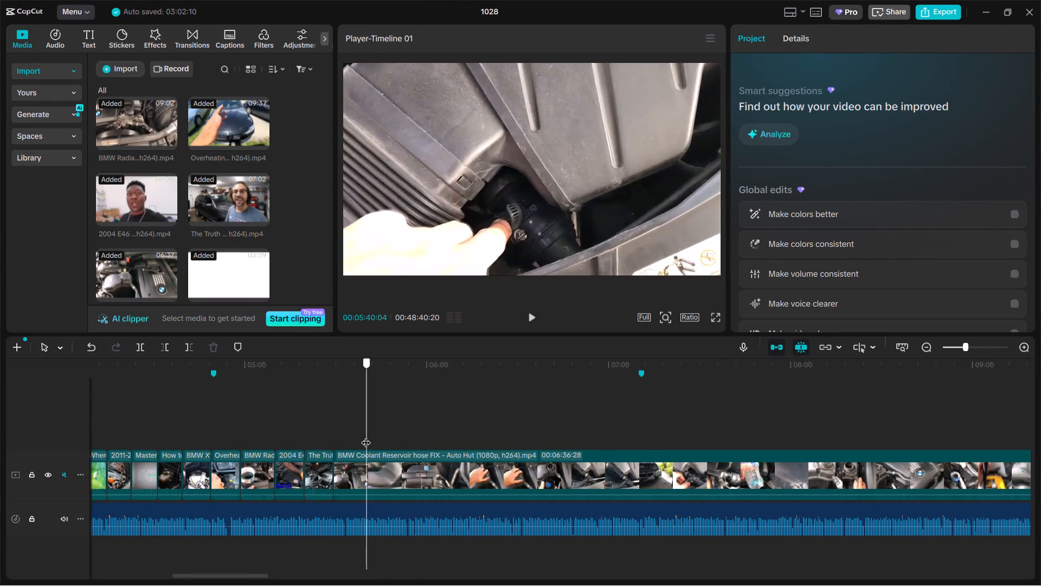
pyautogui.moveTo(366, 436); pyautogui.dragTo(366, 437)
pyautogui.click(370, 467)
pyautogui.hotkey('ctrl', 'b')
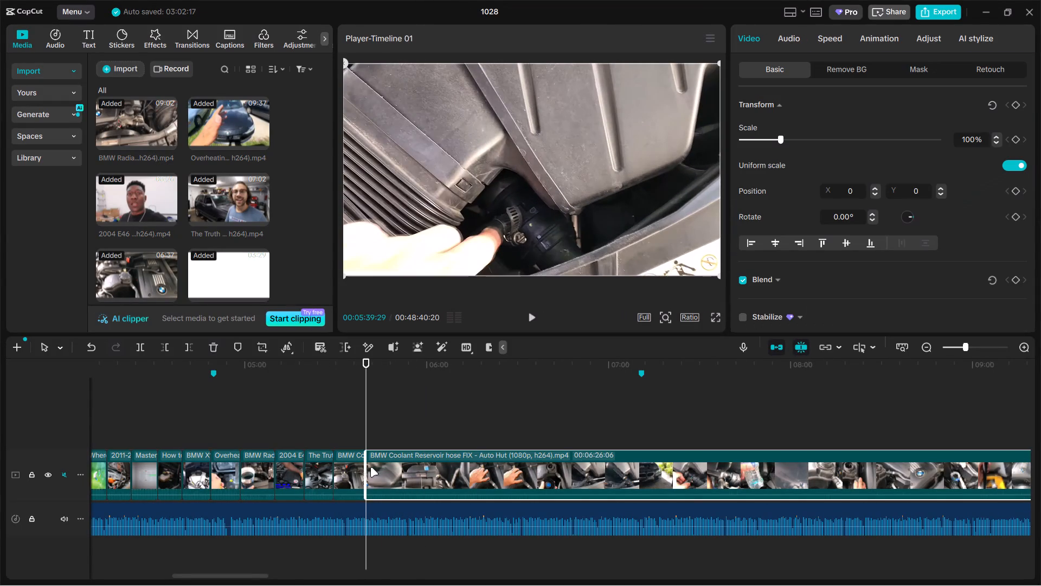
pyautogui.press('BackSpace')
# Split the 2015 BMW 528i Thermostat Replacement clip at about 00:06:11, on the blue-gloved hand, and delete the part before it.
pyautogui.moveTo(368, 442); pyautogui.dragTo(470, 424)
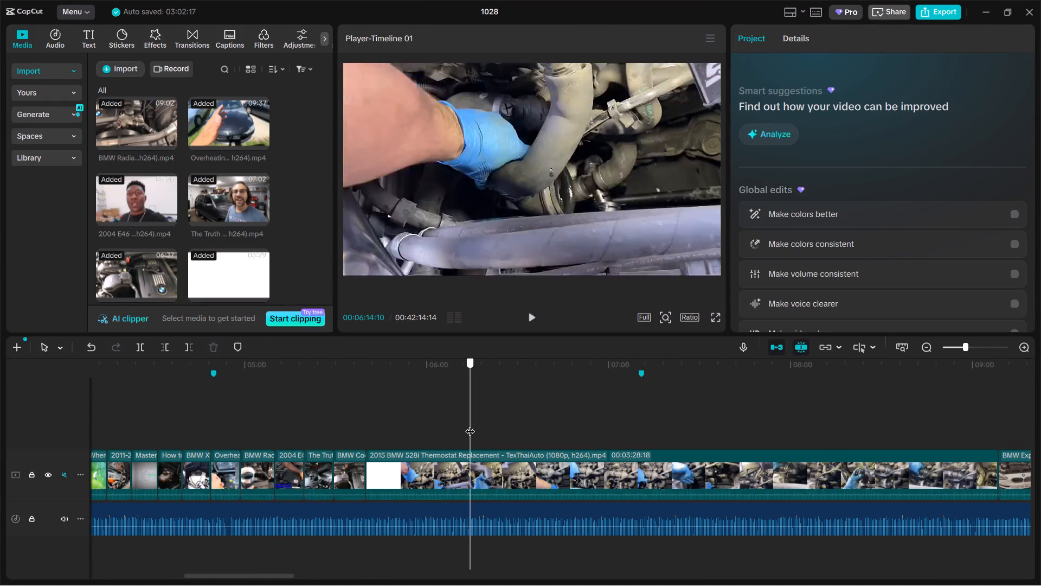
pyautogui.moveTo(470, 424); pyautogui.dragTo(461, 428)
pyautogui.click(460, 461)
pyautogui.hotkey('ctrl', 'b')
pyautogui.click(412, 464)
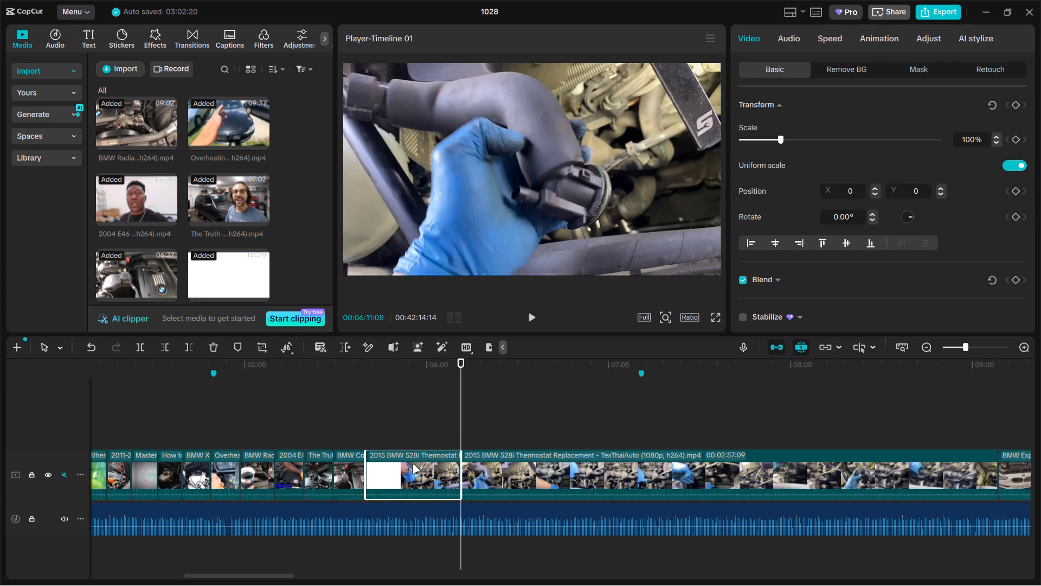
pyautogui.press('BackSpace')
# Split the 2015 BMW 528i Thermostat Replacement clip at about 00:05:51 and delete the remainder.
pyautogui.click(393, 428)
pyautogui.moveTo(393, 428); pyautogui.dragTo(400, 426)
pyautogui.click(416, 458)
pyautogui.hotkey('ctrl', 'b')
pyautogui.press('BackSpace')
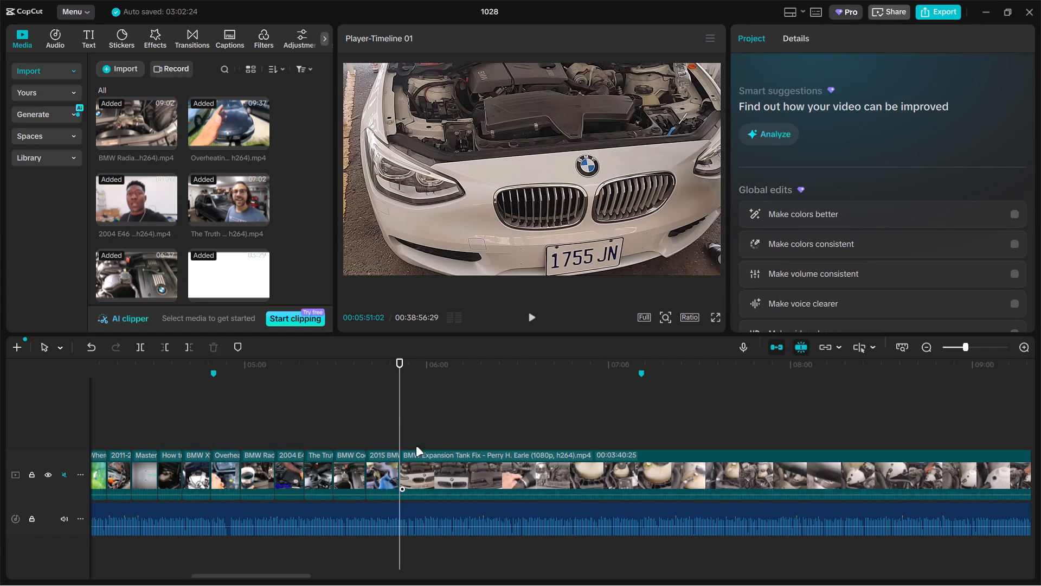
# Split the BMW Expansion Tank Fix clip at about 00:07:00, on the tank close-up, and delete the part before it.
pyautogui.click(418, 429)
pyautogui.moveTo(418, 429); pyautogui.dragTo(614, 429)
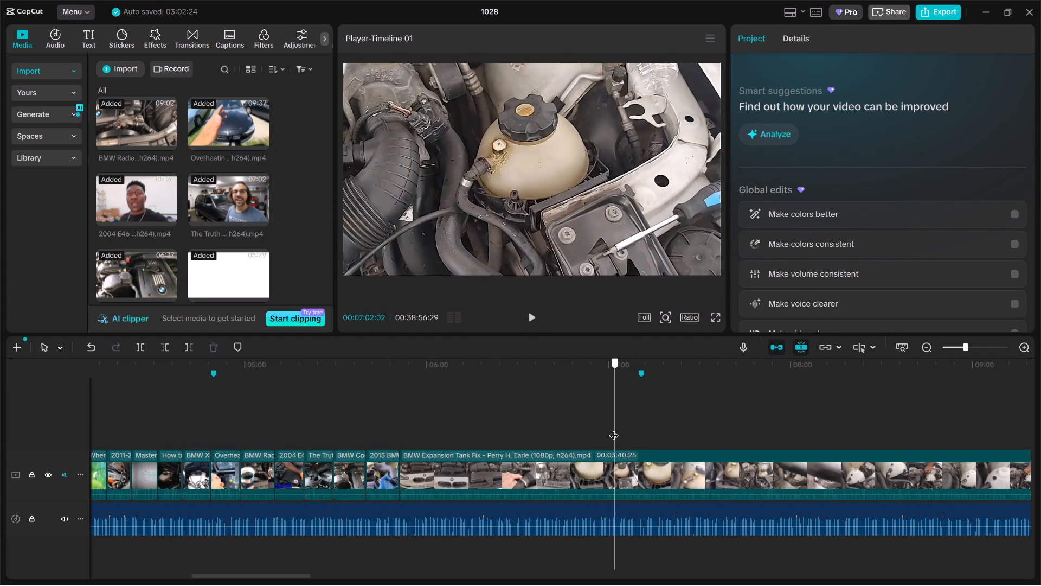
pyautogui.moveTo(614, 429); pyautogui.dragTo(611, 430)
pyautogui.click(619, 477)
pyautogui.hotkey('ctrl', 'b')
pyautogui.click(529, 477)
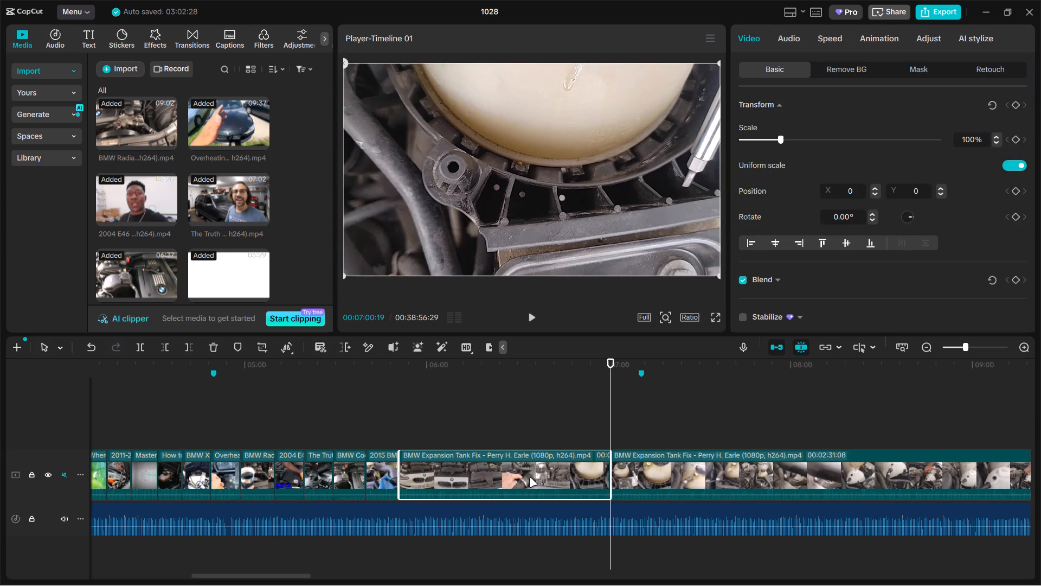
pyautogui.press('BackSpace')
# Split the BMW Expansion Tank Fix clip at about 00:06:02 and delete the remainder.
pyautogui.doubleClick(436, 436)
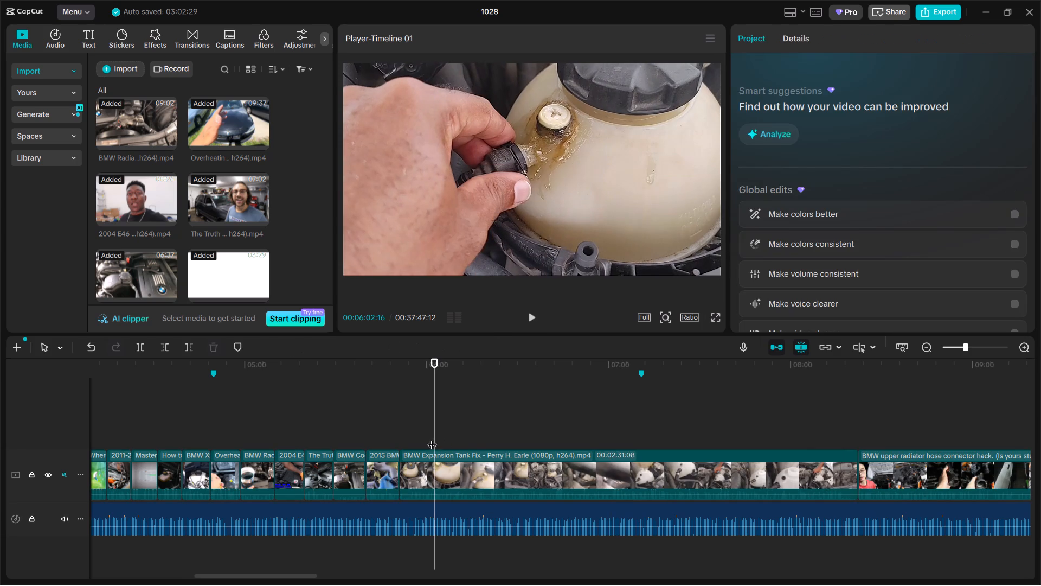
pyautogui.click(438, 466)
pyautogui.hotkey('ctrl', 'v')
pyautogui.hotkey('ctrl', 'z')
pyautogui.hotkey('ctrl', 'b')
pyautogui.click(473, 462)
pyautogui.press('BackSpace')
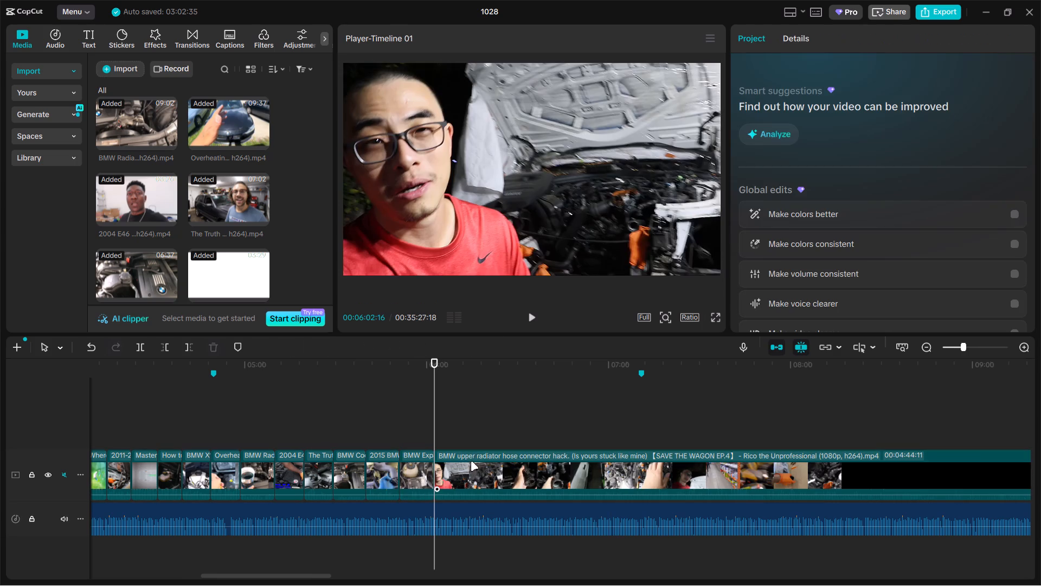
# Split the BMW upper radiator hose connector hack clip at about 00:06:15, past the presenter footage, and delete the part before it.
pyautogui.click(458, 431)
pyautogui.moveTo(458, 431); pyautogui.dragTo(486, 435)
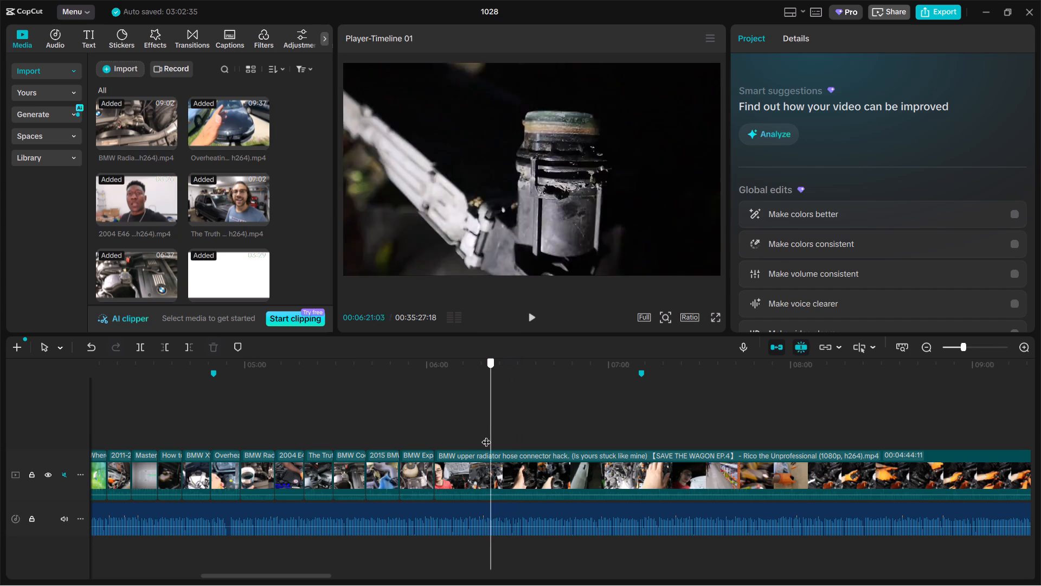
pyautogui.moveTo(486, 435); pyautogui.dragTo(474, 438)
pyautogui.click(481, 472)
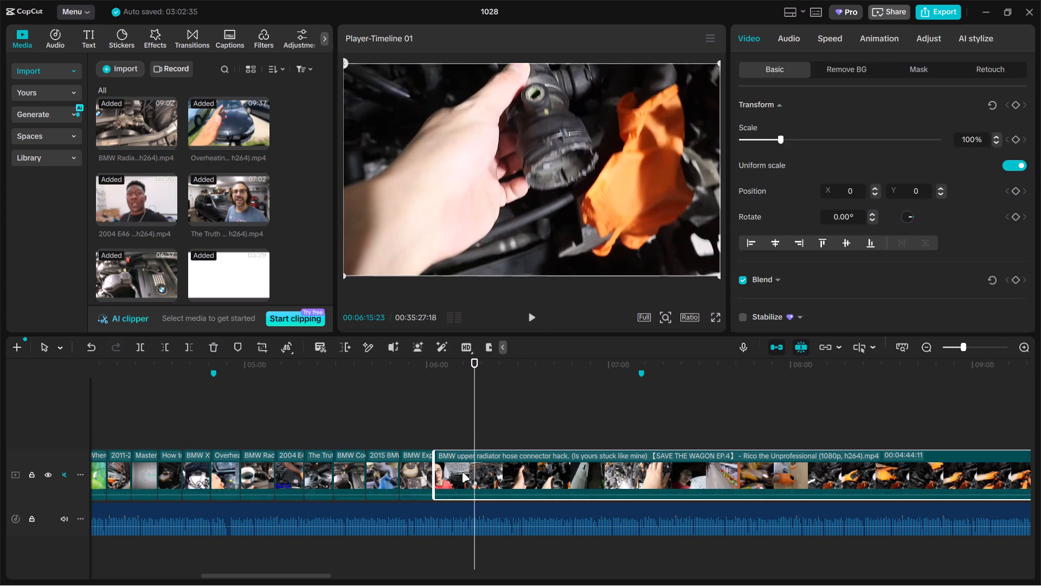
pyautogui.hotkey('ctrl', 'v')
pyautogui.hotkey('ctrl', 'z')
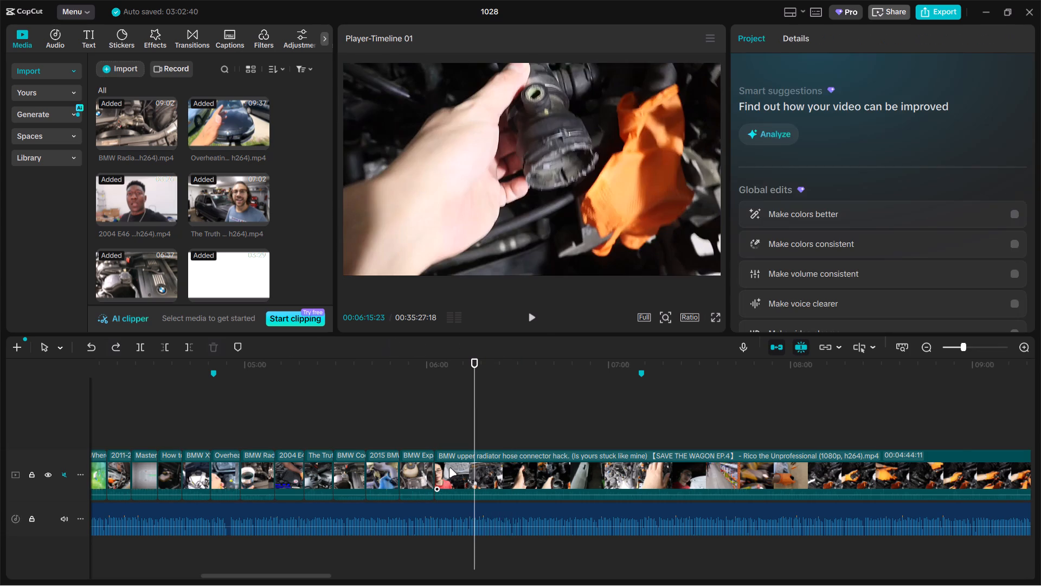
pyautogui.hotkey('ctrl', 'b')
pyautogui.click(449, 468)
pyautogui.press('BackSpace')
# Split the upper radiator hose connector hack clip at about 00:06:13 to keep a short first segment.
pyautogui.click(457, 437)
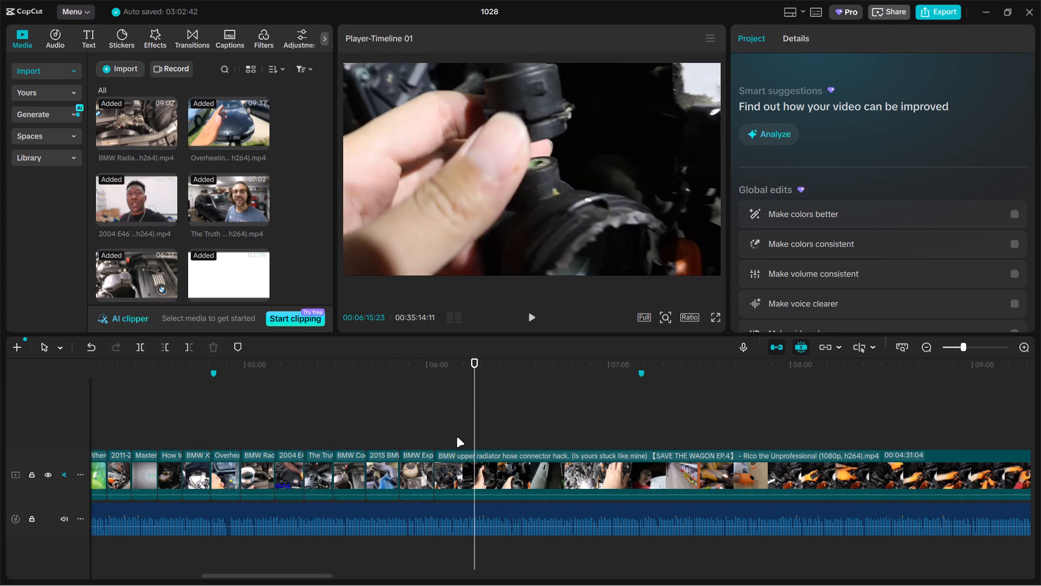
pyautogui.moveTo(458, 437); pyautogui.dragTo(466, 435)
pyautogui.click(478, 467)
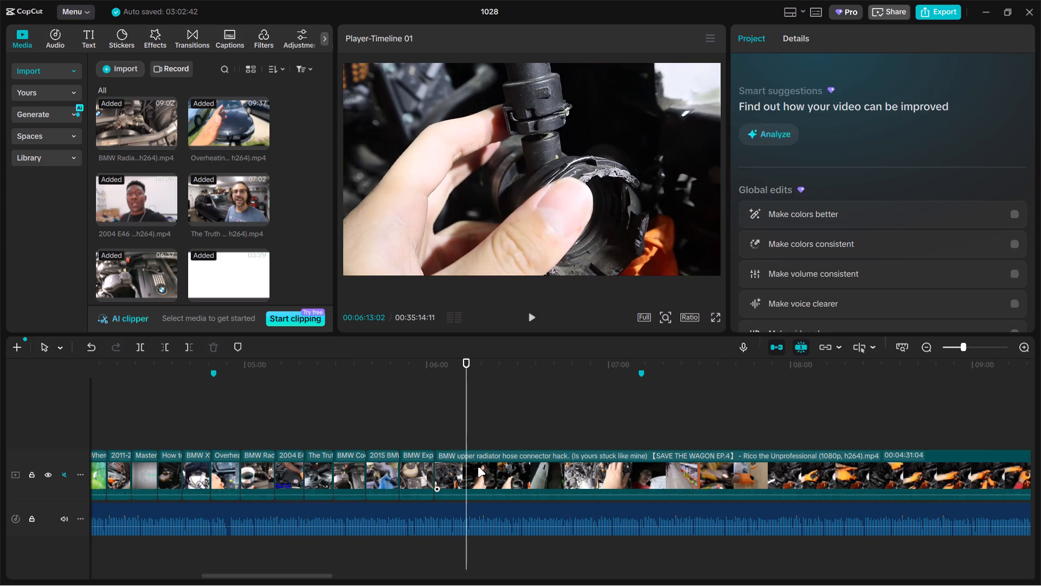
pyautogui.hotkey('ctrl', 'b')
# Split the remaining radiator hose connector footage at about 00:08:20, on the orange-gloved hands, and delete the part between the two cuts.
pyautogui.click(583, 416)
pyautogui.moveTo(631, 470); pyautogui.dragTo(639, 464)
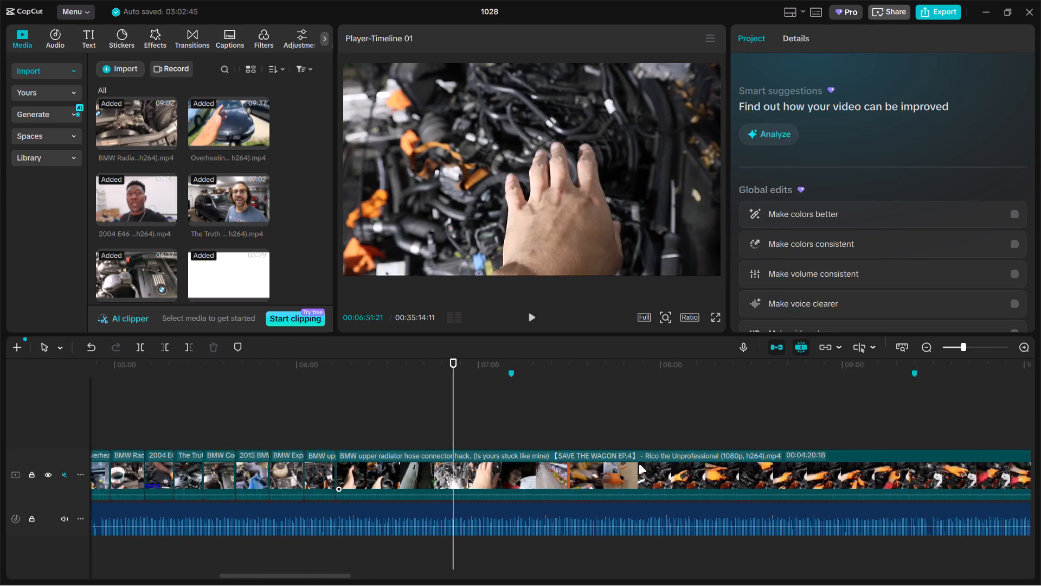
pyautogui.moveTo(639, 464); pyautogui.dragTo(612, 458)
pyautogui.moveTo(367, 431); pyautogui.dragTo(381, 427)
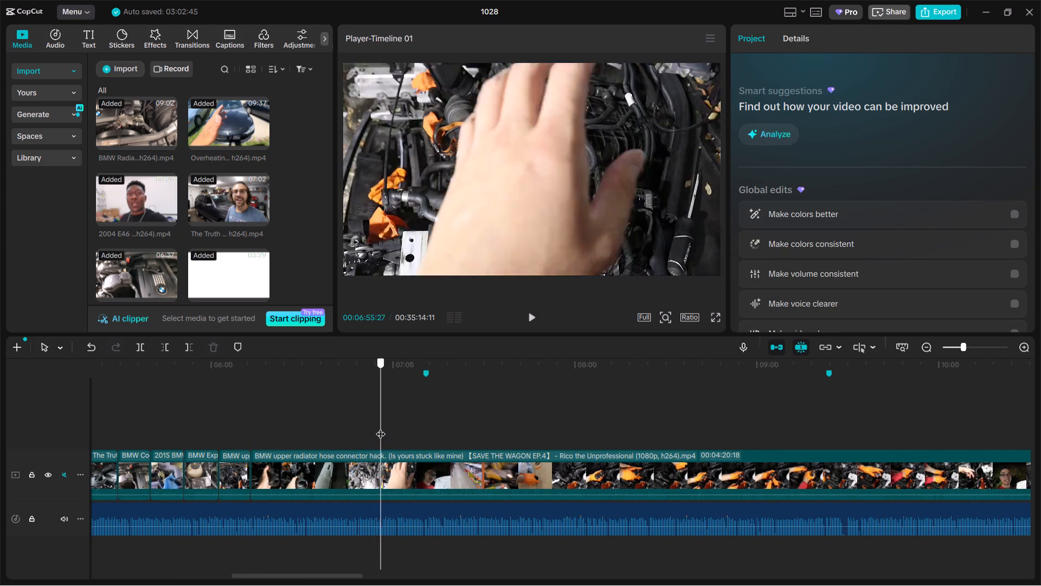
pyautogui.moveTo(381, 427); pyautogui.dragTo(628, 407)
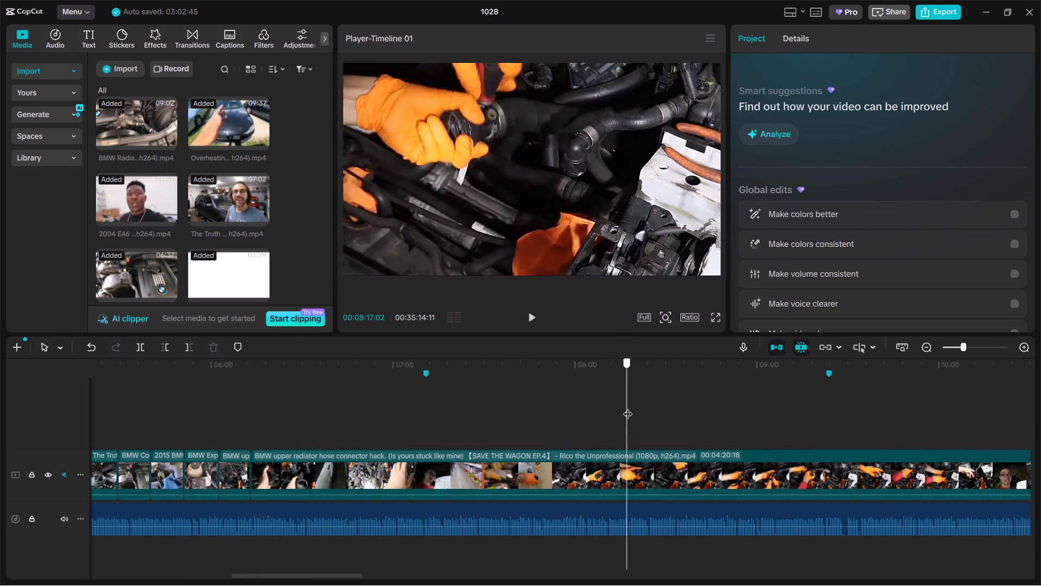
pyautogui.moveTo(628, 407); pyautogui.dragTo(638, 407)
pyautogui.click(654, 477)
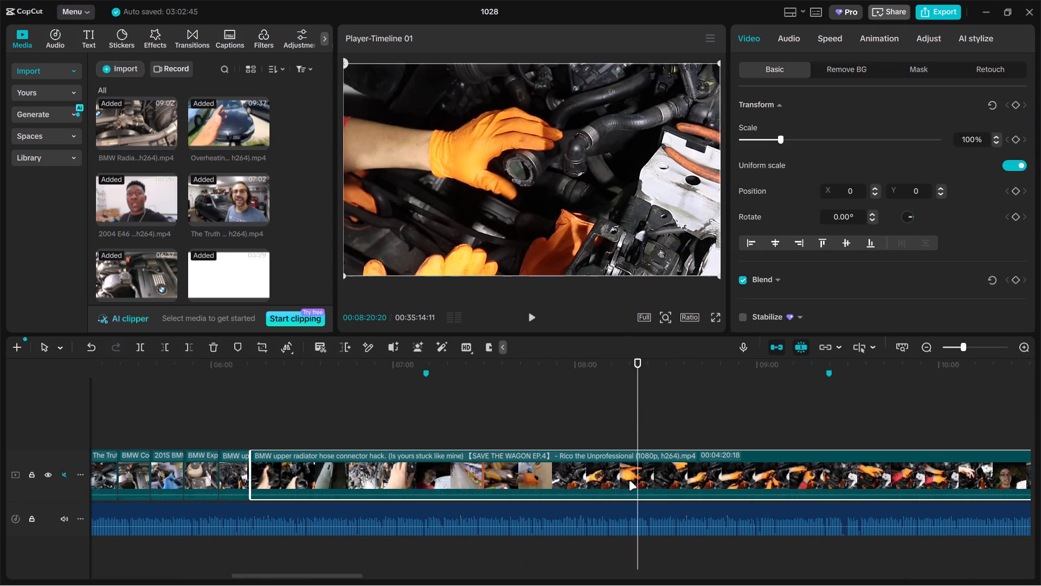
pyautogui.hotkey('ctrl', 'b')
pyautogui.click(545, 479)
pyautogui.press('BackSpace')
# Split the orange-glove radiator hose connector clip at about 00:06:22 and delete the remainder.
pyautogui.click(289, 430)
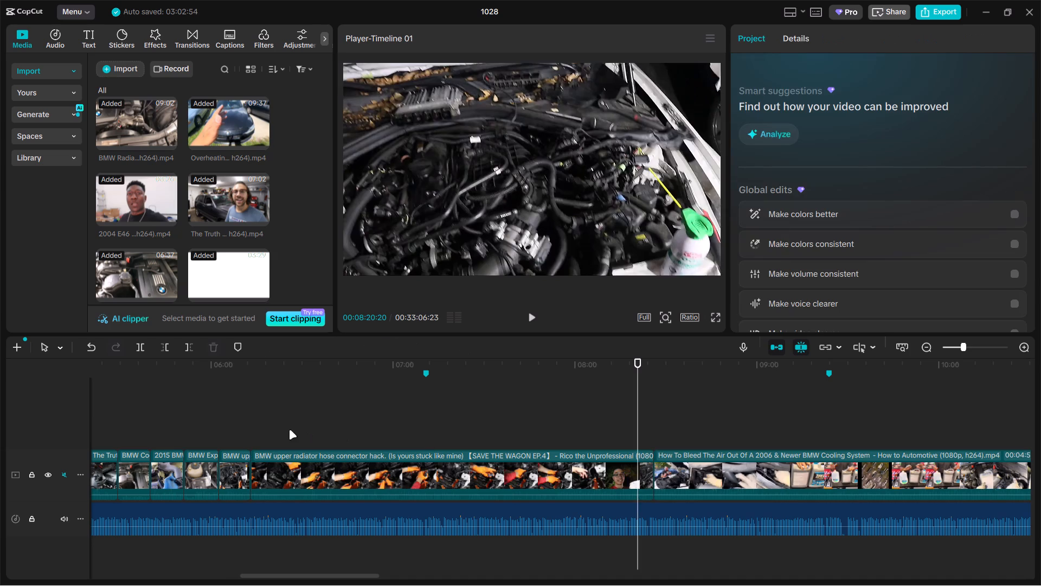
pyautogui.moveTo(289, 430); pyautogui.dragTo(280, 430)
pyautogui.click(307, 460)
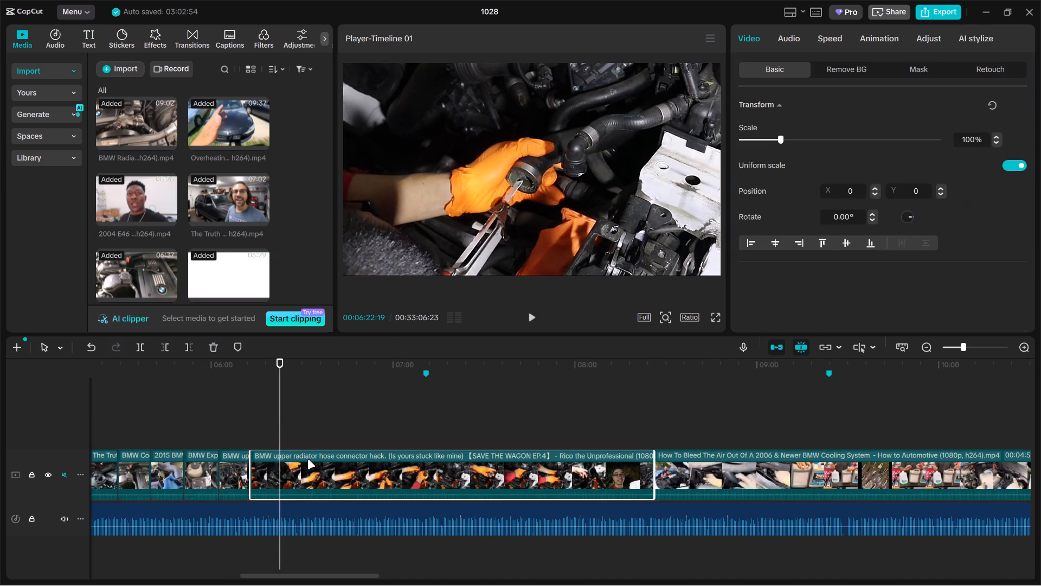
pyautogui.hotkey('ctrl', 'b')
pyautogui.press('BackSpace')
# Trim about 10 seconds off the start of the How To Bleed The Air clip and split it at about 00:06:32.
pyautogui.click(329, 423)
pyautogui.moveTo(329, 423); pyautogui.dragTo(303, 414)
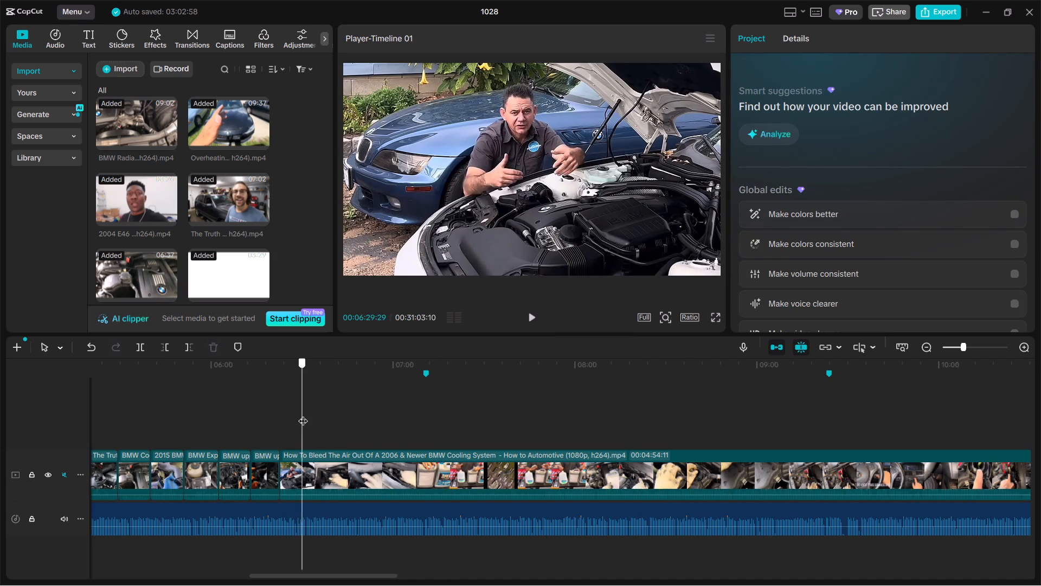
pyautogui.moveTo(303, 414); pyautogui.dragTo(311, 411)
pyautogui.click(330, 463)
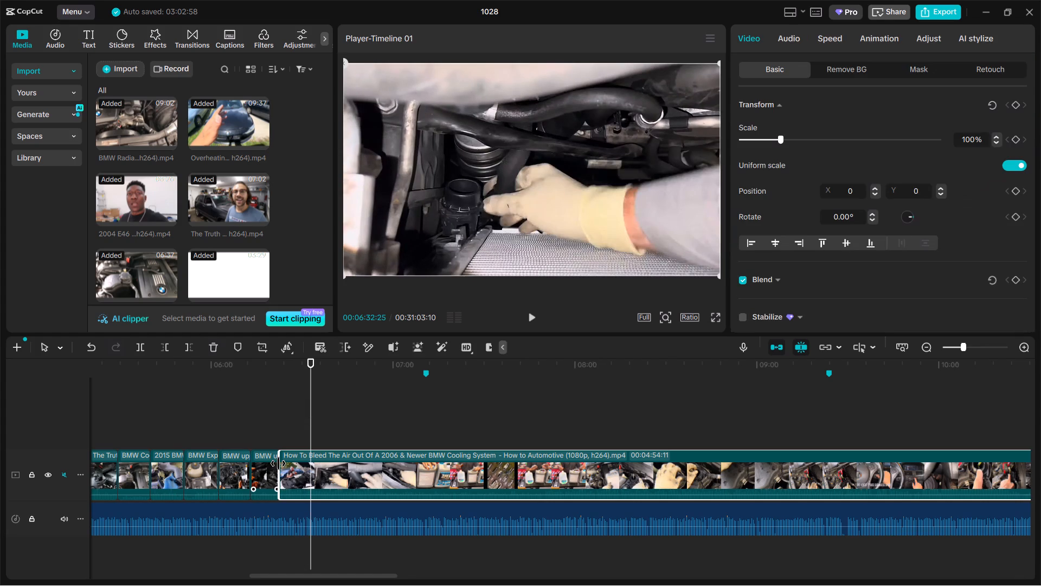
pyautogui.moveTo(282, 468); pyautogui.dragTo(313, 458)
pyautogui.hotkey('ctrl', 'b')
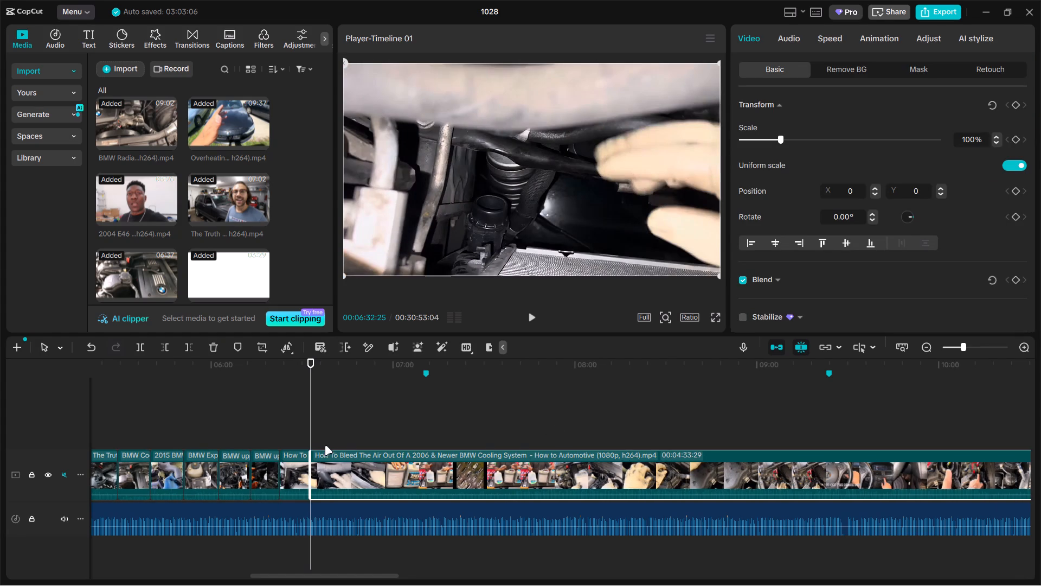
# Split the remaining How To Bleed The Air footage at about 00:09:00, on the gloved hand at the expansion tank, and delete the part before it.
pyautogui.click(445, 422)
pyautogui.moveTo(446, 422); pyautogui.dragTo(719, 418)
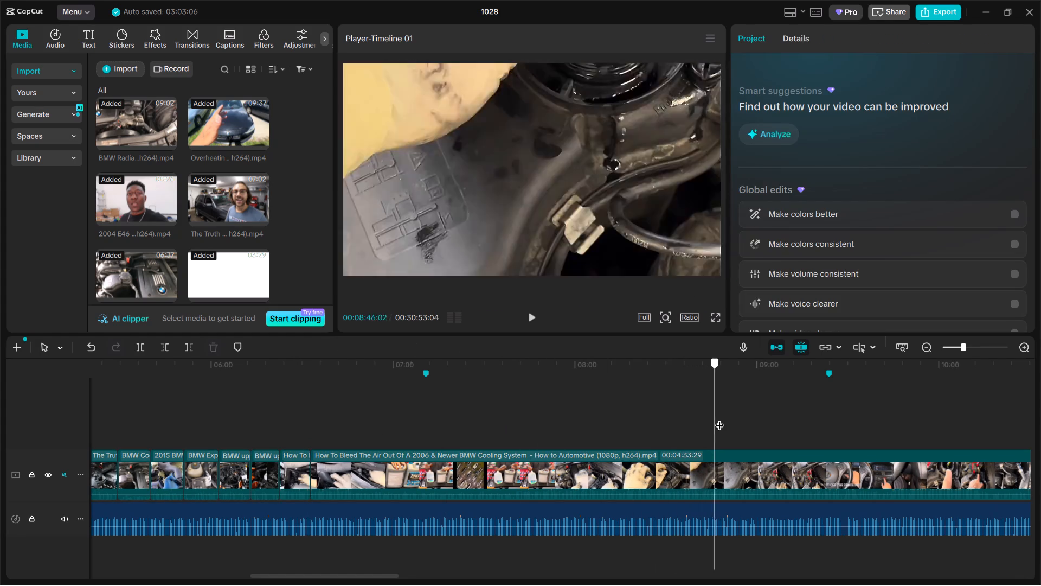
pyautogui.moveTo(719, 418); pyautogui.dragTo(757, 411)
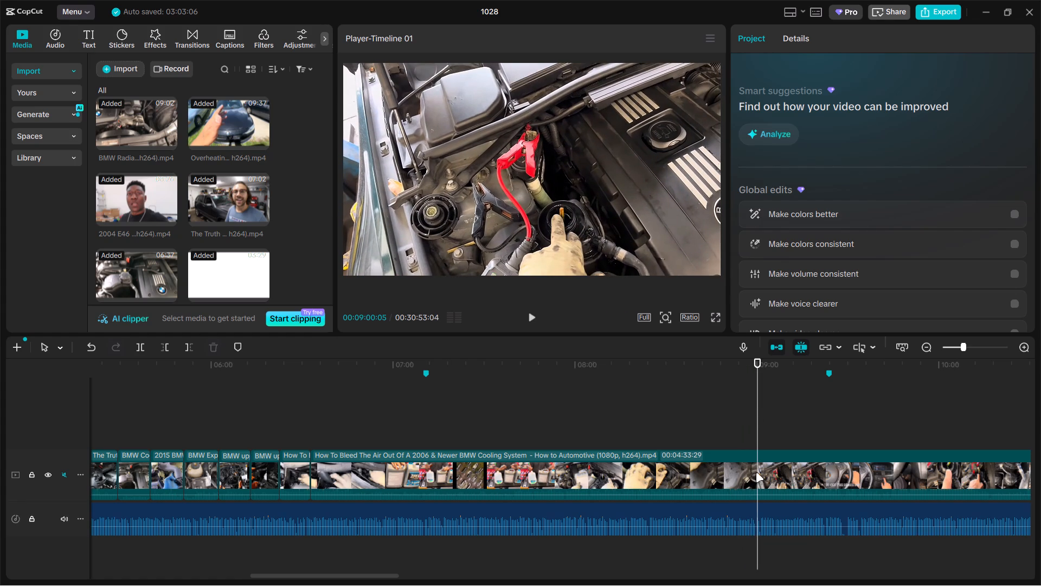
pyautogui.click(756, 473)
pyautogui.hotkey('ctrl', 'b')
pyautogui.click(631, 472)
pyautogui.press('BackSpace')
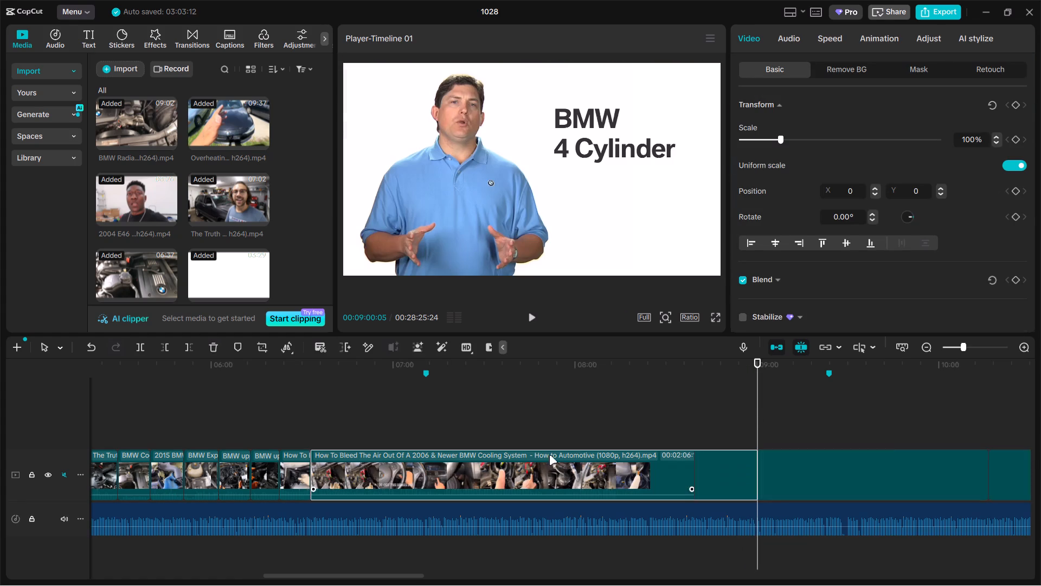
# Split the expansion tank footage of the How To Bleed The Air clip at about 00:06:42 and delete the remainder.
pyautogui.click(347, 425)
pyautogui.moveTo(347, 425); pyautogui.dragTo(340, 426)
pyautogui.click(369, 472)
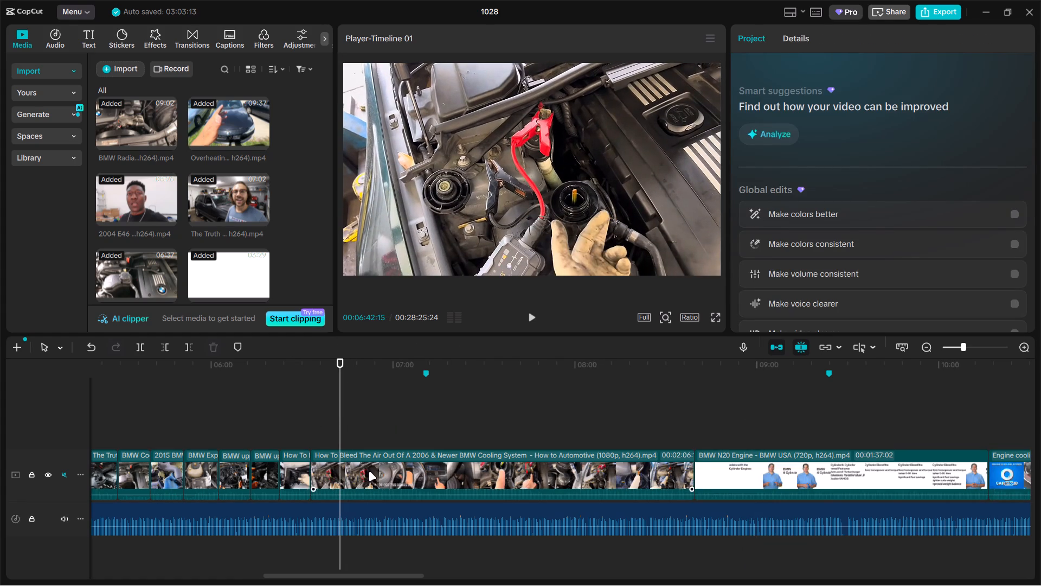
pyautogui.hotkey('ctrl', 'b')
pyautogui.press('BackSpace')
# Move the second How To Bleed The Air segment earlier, directly before the 2015 BMW segment.
pyautogui.moveTo(327, 471); pyautogui.dragTo(314, 471)
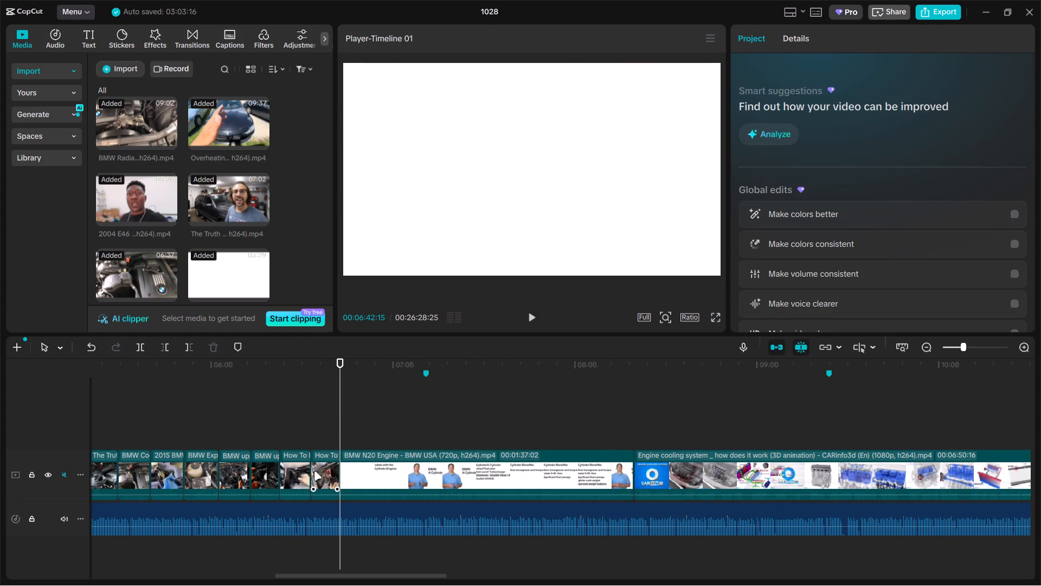
pyautogui.moveTo(314, 471); pyautogui.dragTo(163, 472)
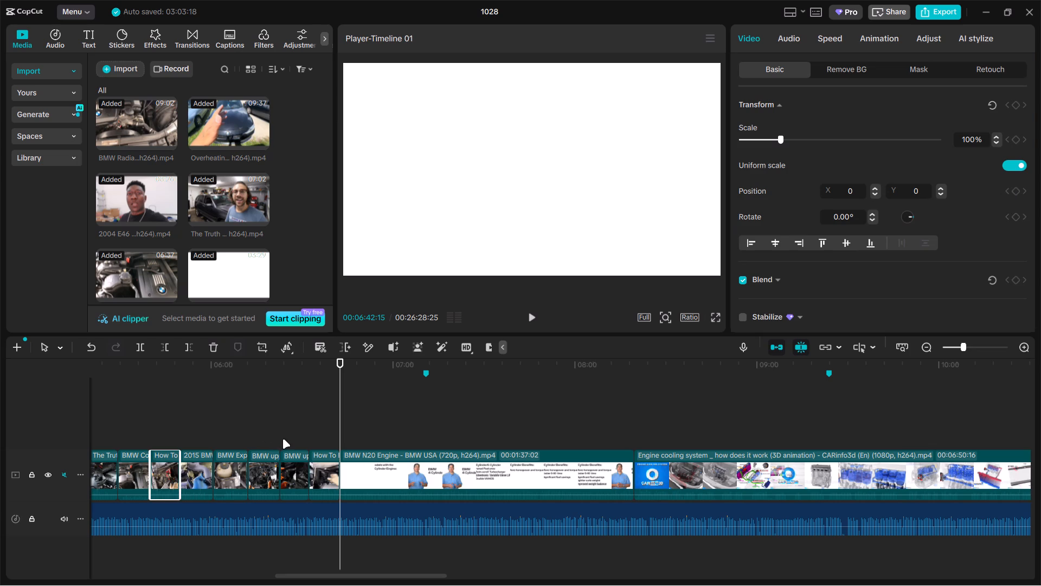
# Move the orange-glove upper radiator hose segment earlier, between the BMW Radiator and 2004 E46 segments.
pyautogui.click(292, 438)
pyautogui.click(297, 464)
pyautogui.moveTo(297, 464); pyautogui.dragTo(104, 462)
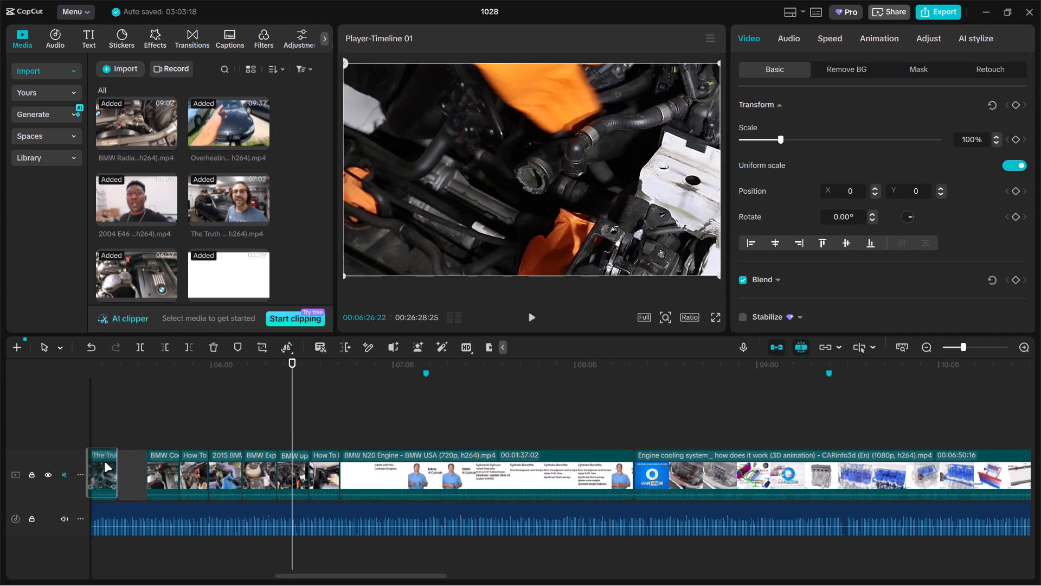
pyautogui.moveTo(104, 462); pyautogui.dragTo(204, 461)
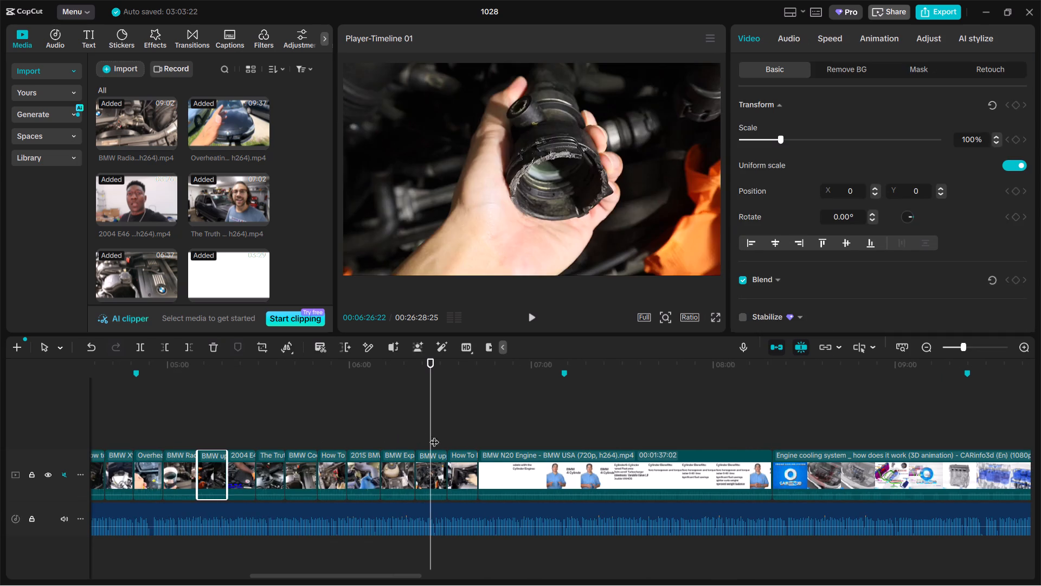
# Skim the BMW N20 Engine presenter clip and delete it whole from the timeline.
pyautogui.click(487, 441)
pyautogui.moveTo(491, 441); pyautogui.dragTo(737, 431)
pyautogui.click(665, 486)
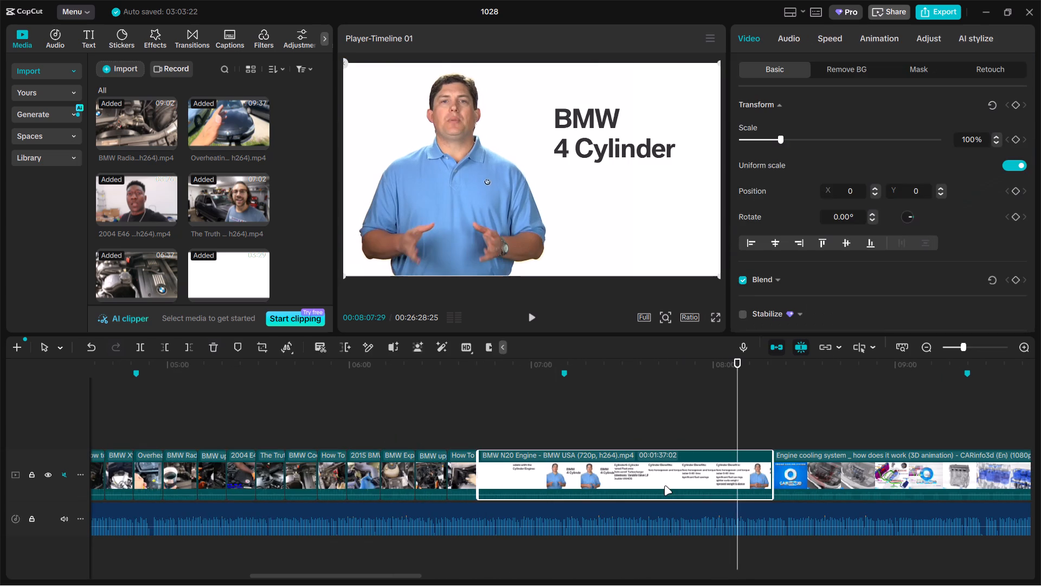
pyautogui.press('BackSpace')
# Split the Engine cooling system 3D animation at about 00:07:57, past the labelled cooling jacket shot, and delete the part before it.
pyautogui.click(494, 432)
pyautogui.moveTo(494, 432); pyautogui.dragTo(718, 432)
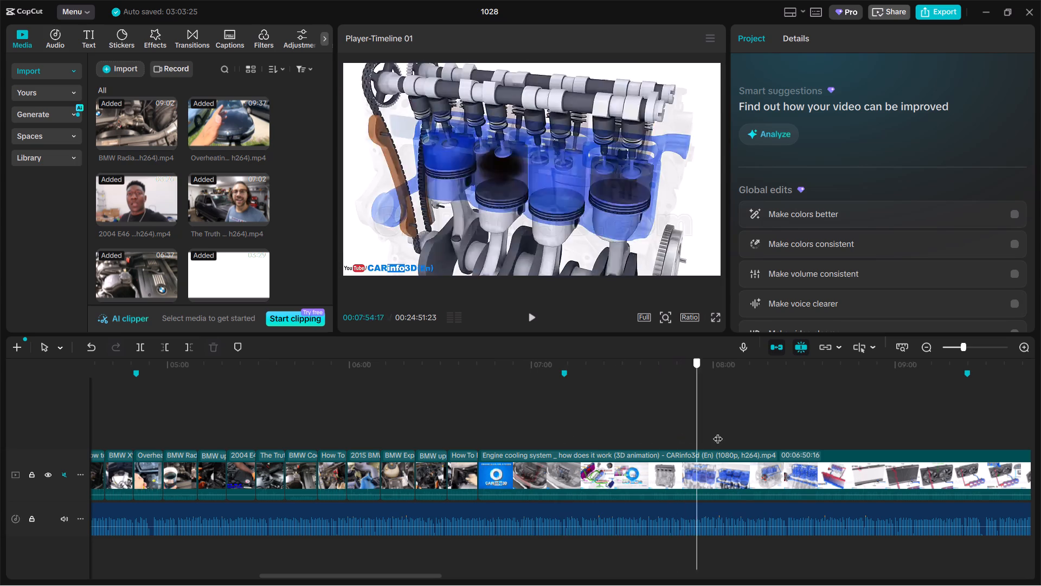
pyautogui.moveTo(718, 432); pyautogui.dragTo(777, 432)
pyautogui.keyDown('ctrl'); pyautogui.scroll(-6, 735, 444); pyautogui.keyUp('ctrl')
pyautogui.moveTo(710, 464); pyautogui.dragTo(705, 467)
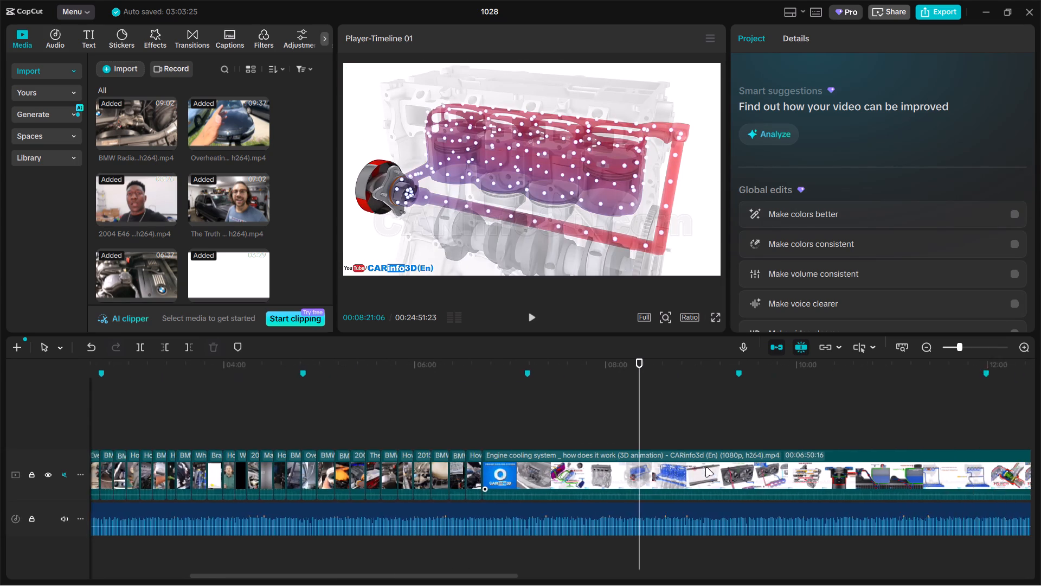
pyautogui.moveTo(705, 467); pyautogui.dragTo(673, 459)
pyautogui.click(327, 432)
pyautogui.moveTo(327, 432); pyautogui.dragTo(349, 425)
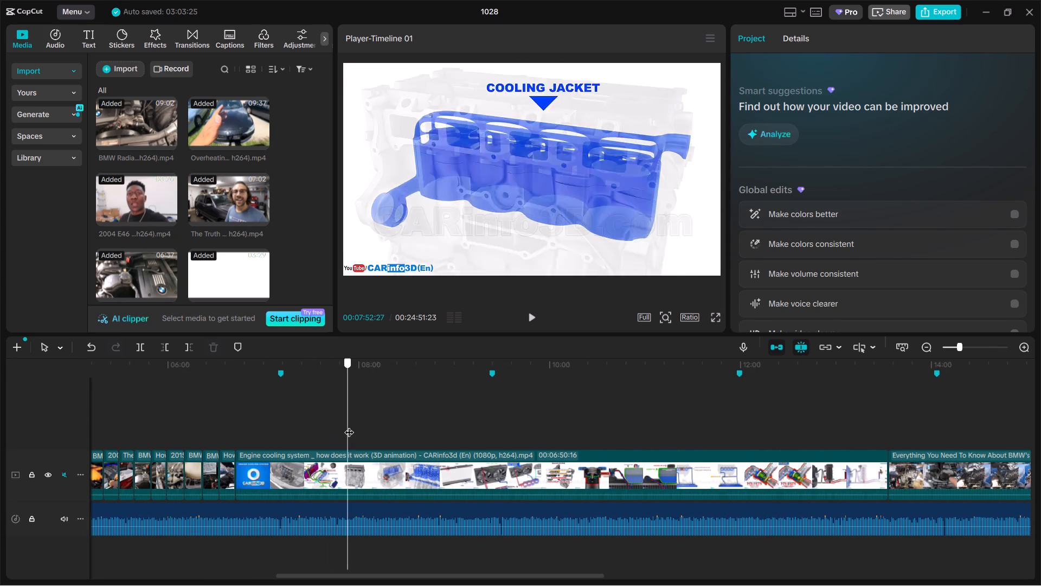
pyautogui.moveTo(349, 425); pyautogui.dragTo(359, 422)
pyautogui.moveTo(359, 422); pyautogui.dragTo(355, 422)
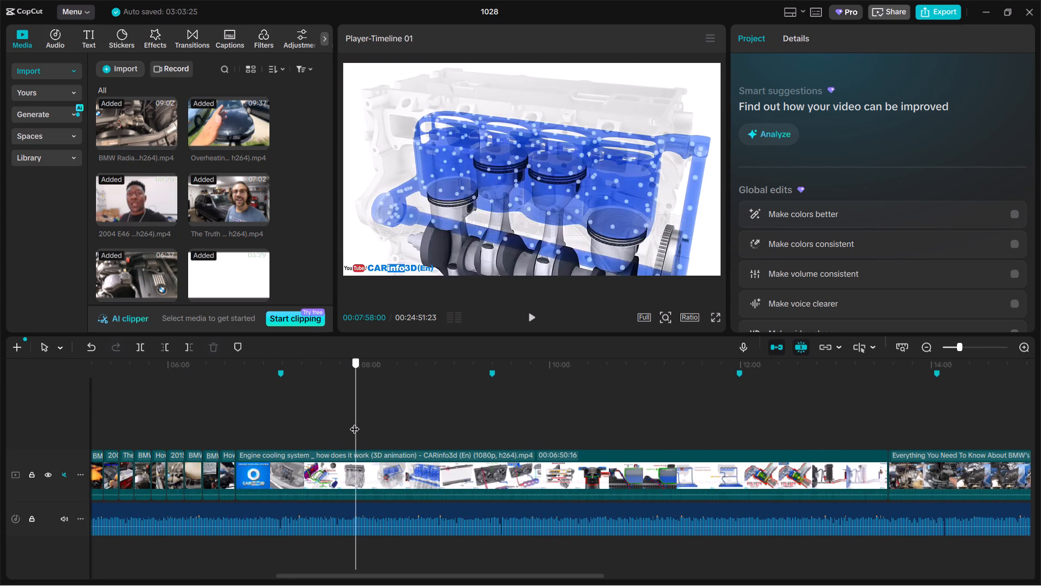
pyautogui.moveTo(355, 422); pyautogui.dragTo(354, 422)
pyautogui.click(363, 472)
pyautogui.hotkey('ctrl', 'b')
pyautogui.click(309, 469)
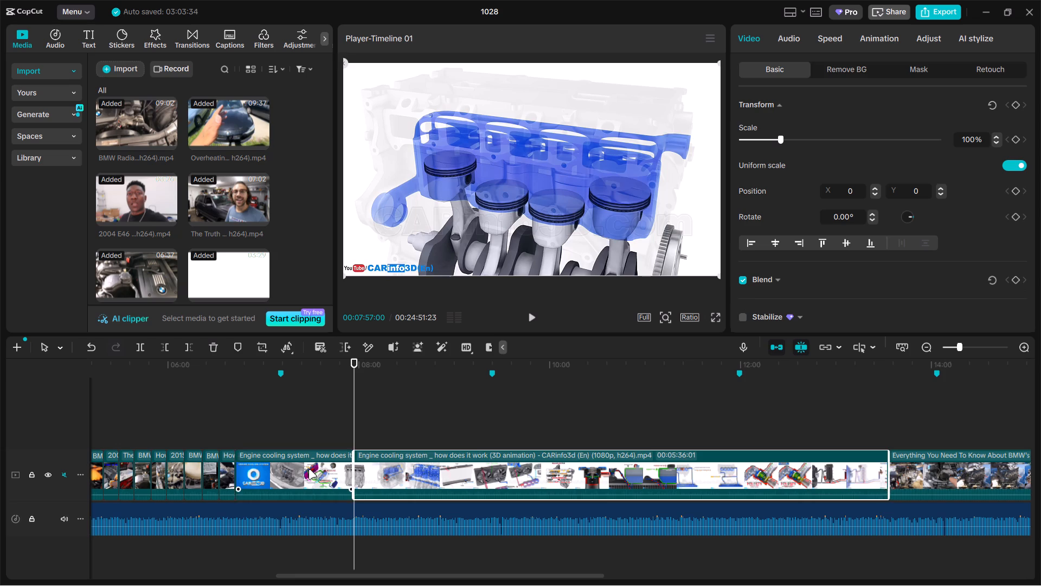
pyautogui.press('BackSpace')
# Split the remaining Engine cooling system animation at about 00:06:52 and delete the rest.
pyautogui.click(259, 437)
pyautogui.moveTo(258, 436); pyautogui.dragTo(252, 436)
pyautogui.click(278, 463)
pyautogui.hotkey('ctrl', 'b')
pyautogui.press('BackSpace')
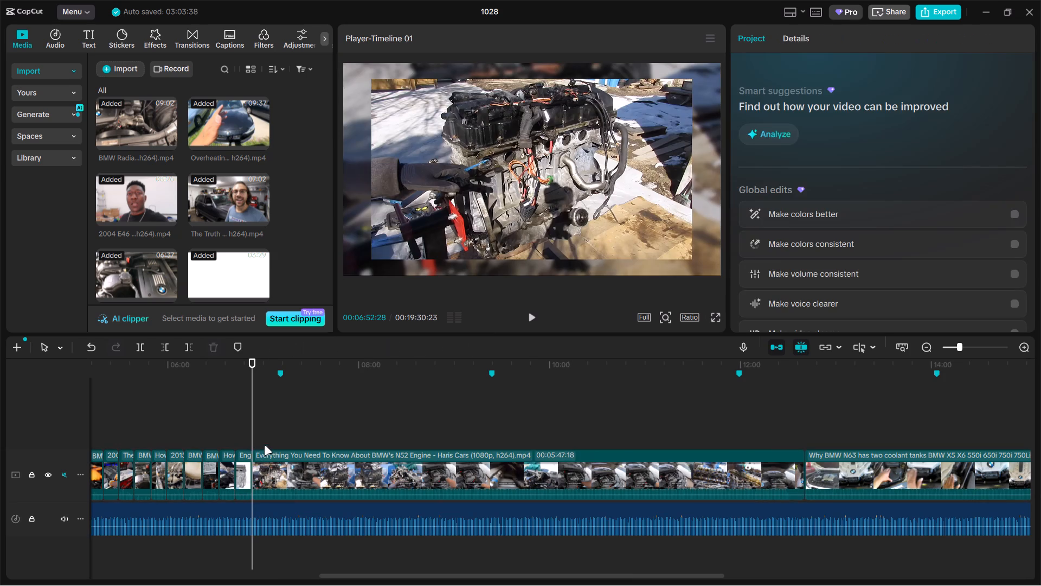
# Scale the cooling animation segment to 158% and reposition it to X -266, Y 72, pushing the water pump label and logo out of frame.
pyautogui.click(247, 438)
pyautogui.click(494, 202)
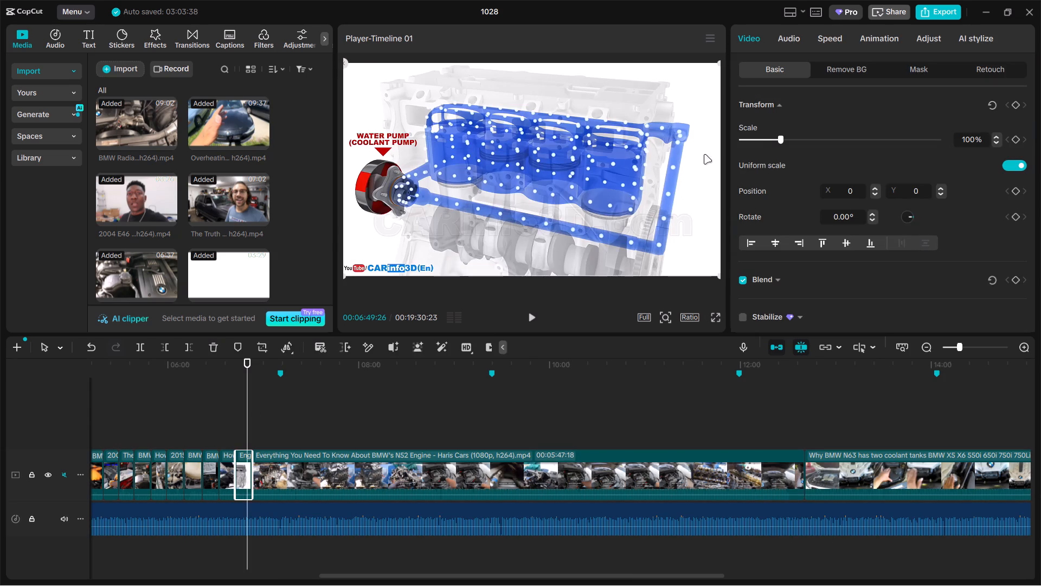
pyautogui.moveTo(787, 140); pyautogui.dragTo(804, 134)
pyautogui.moveTo(566, 211); pyautogui.dragTo(540, 204)
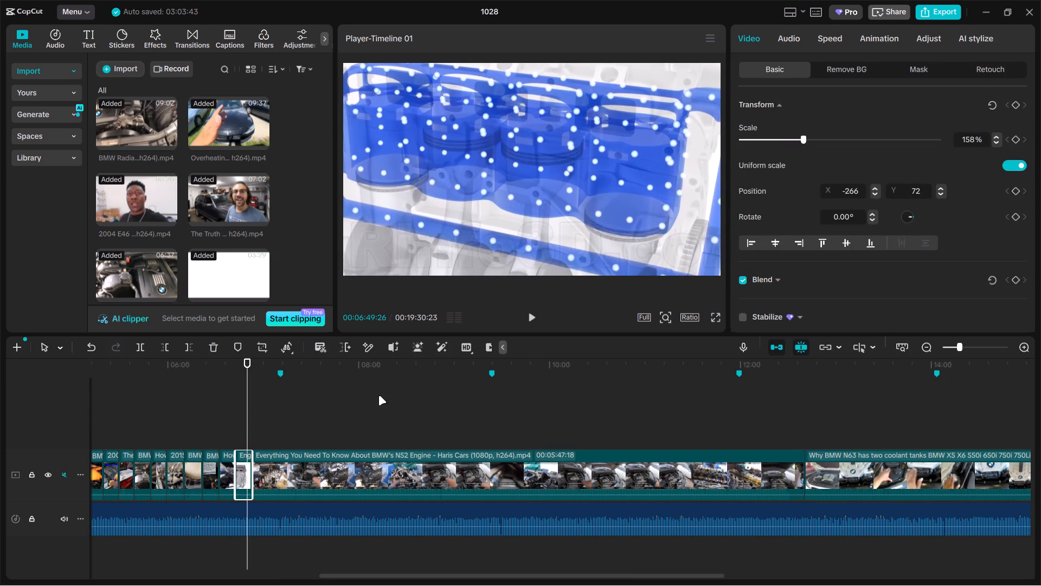
# Split the BMW N52 Engine clip at about 00:09:23, on the bare engine block shot, and delete the part before it.
pyautogui.click(330, 428)
pyautogui.moveTo(337, 426); pyautogui.dragTo(401, 415)
pyautogui.click(401, 415)
pyautogui.moveTo(401, 415); pyautogui.dragTo(404, 415)
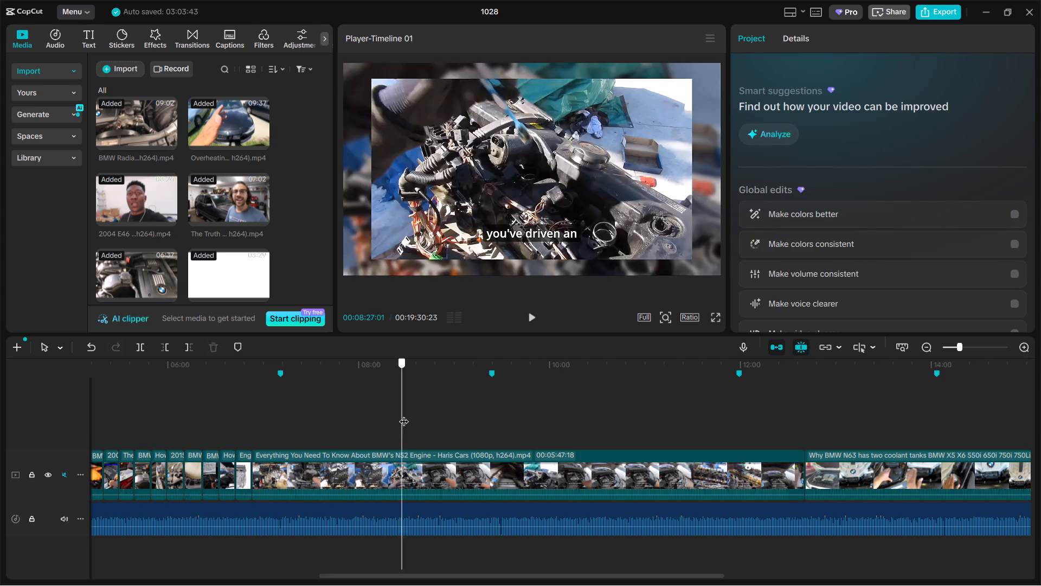
pyautogui.moveTo(404, 415); pyautogui.dragTo(476, 410)
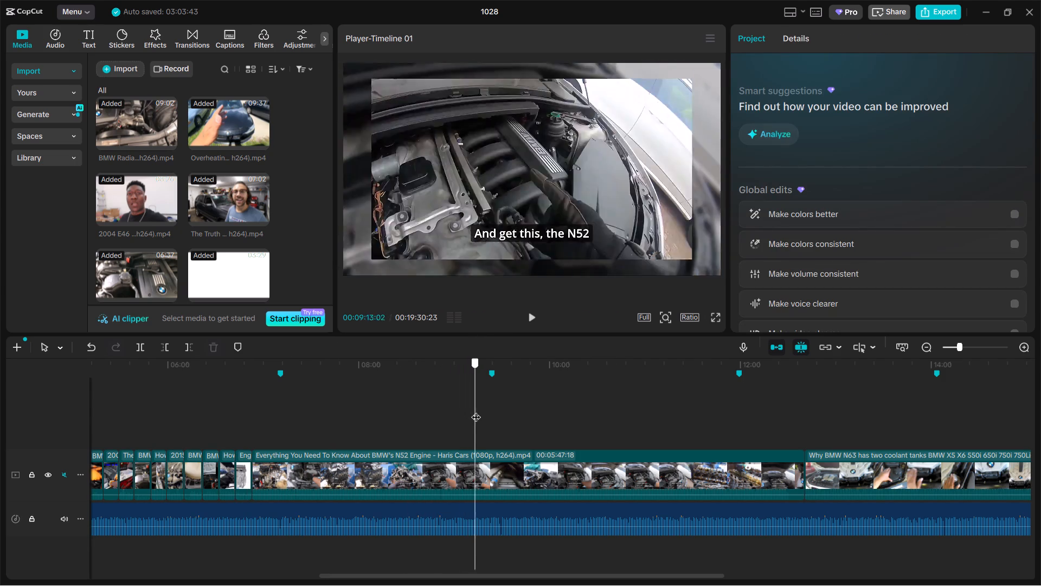
pyautogui.moveTo(476, 410); pyautogui.dragTo(492, 410)
pyautogui.click(496, 473)
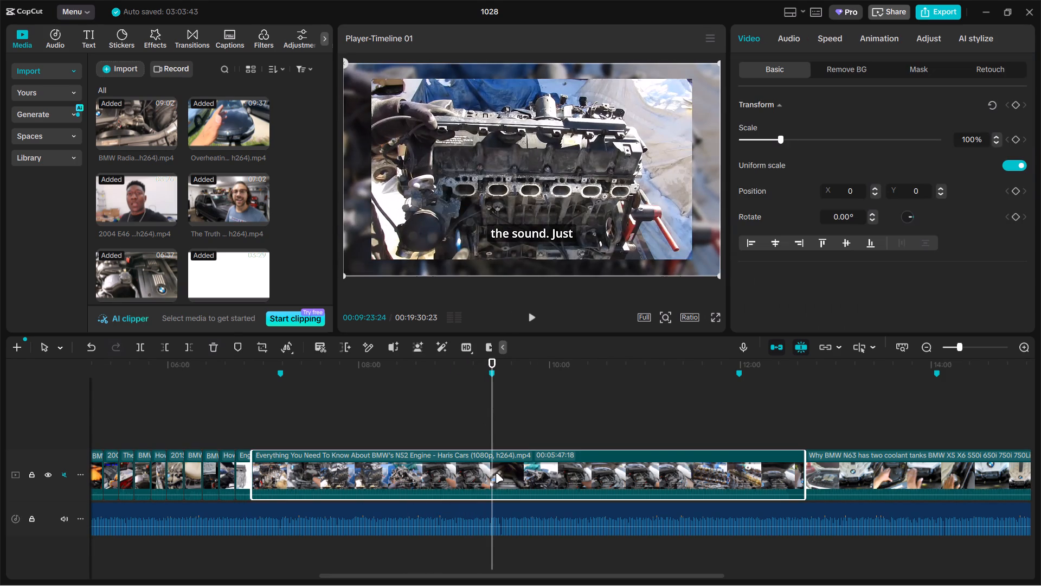
pyautogui.hotkey('ctrl', 'b')
pyautogui.click(410, 477)
pyautogui.press('BackSpace')
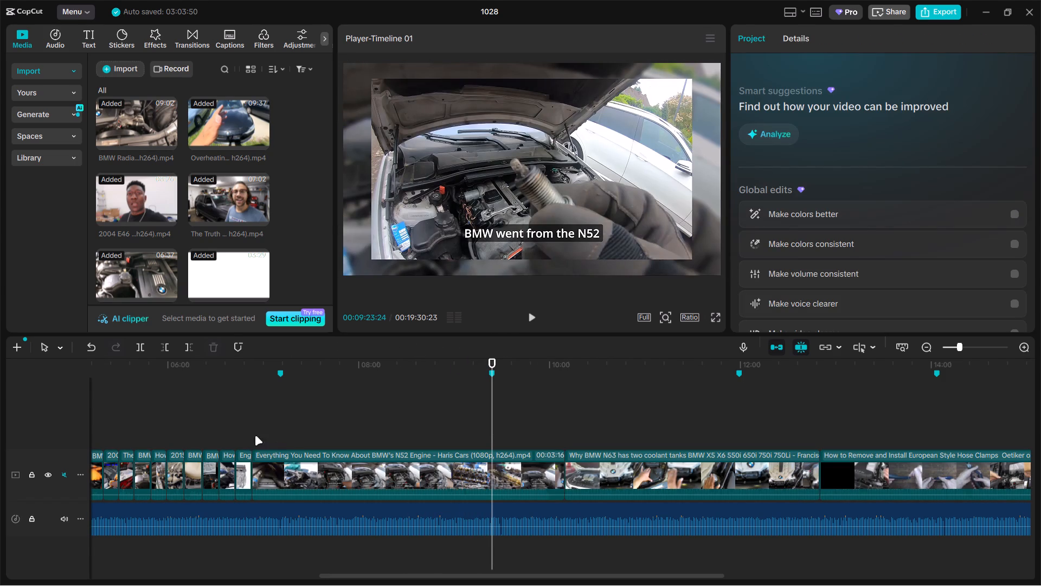
# Split the remaining N52 Engine footage at about 00:07:02 and delete the rest.
pyautogui.doubleClick(262, 430)
pyautogui.click(306, 480)
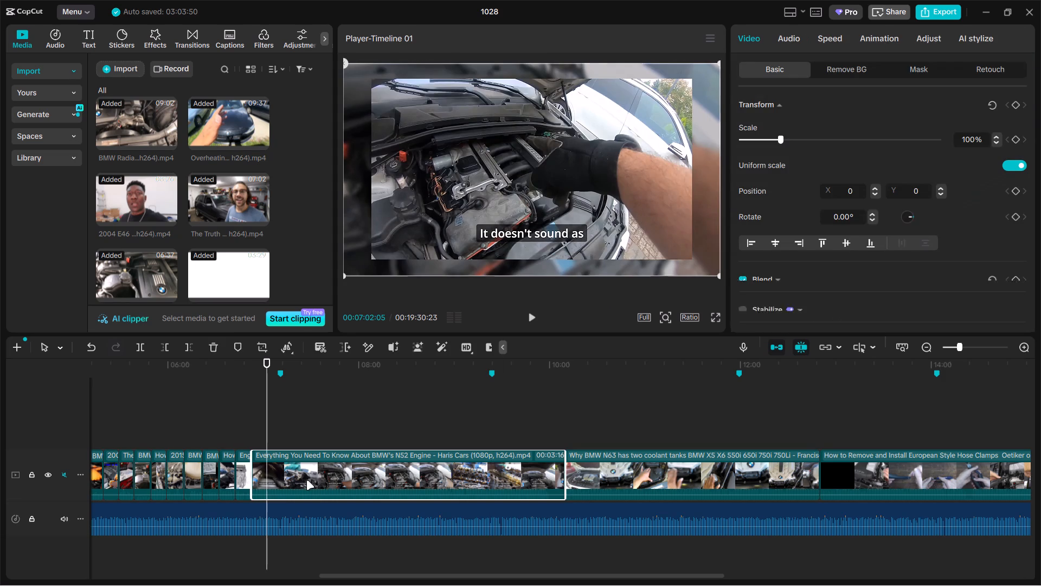
pyautogui.hotkey('ctrl', 'b')
pyautogui.press('BackSpace')
# Scale the N52 engine segment to 154% and move it down to Y -317 to push the captions out of frame.
pyautogui.click(258, 437)
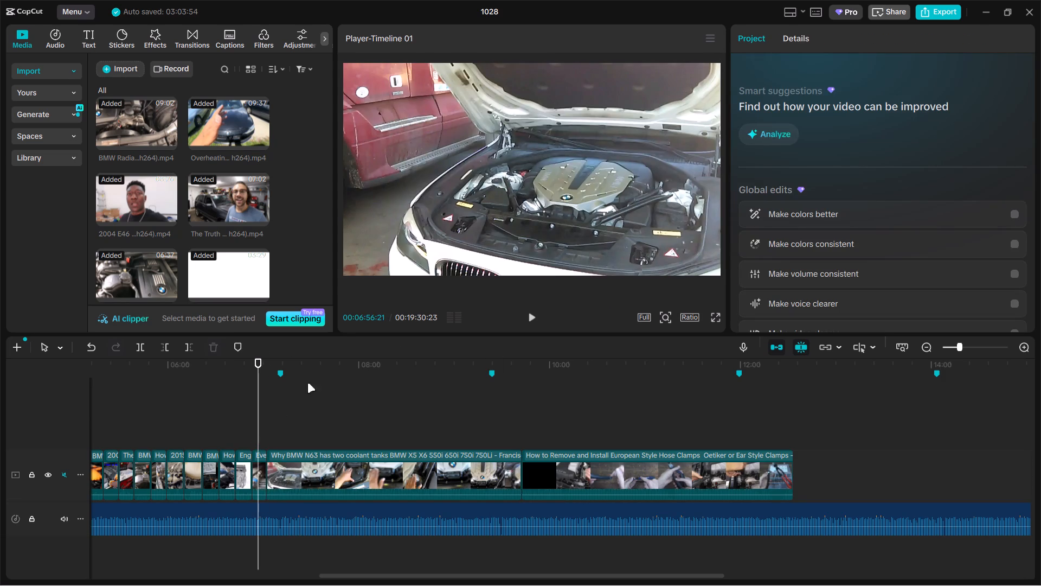
pyautogui.click(475, 146)
pyautogui.moveTo(770, 143); pyautogui.dragTo(794, 135)
pyautogui.click(258, 429)
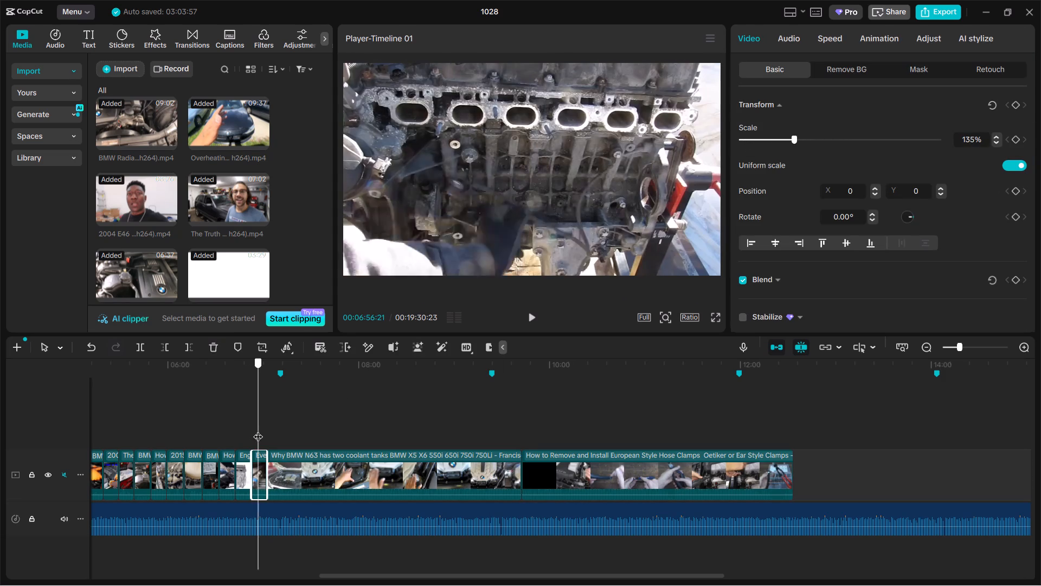
pyautogui.click(618, 167)
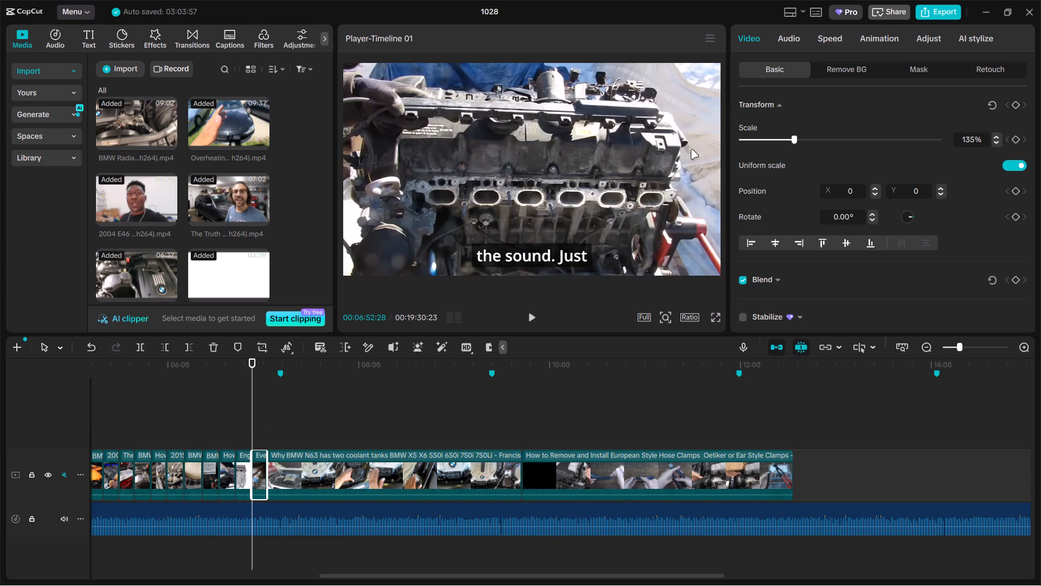
pyautogui.moveTo(794, 138); pyautogui.dragTo(802, 138)
pyautogui.moveTo(659, 190); pyautogui.dragTo(657, 221)
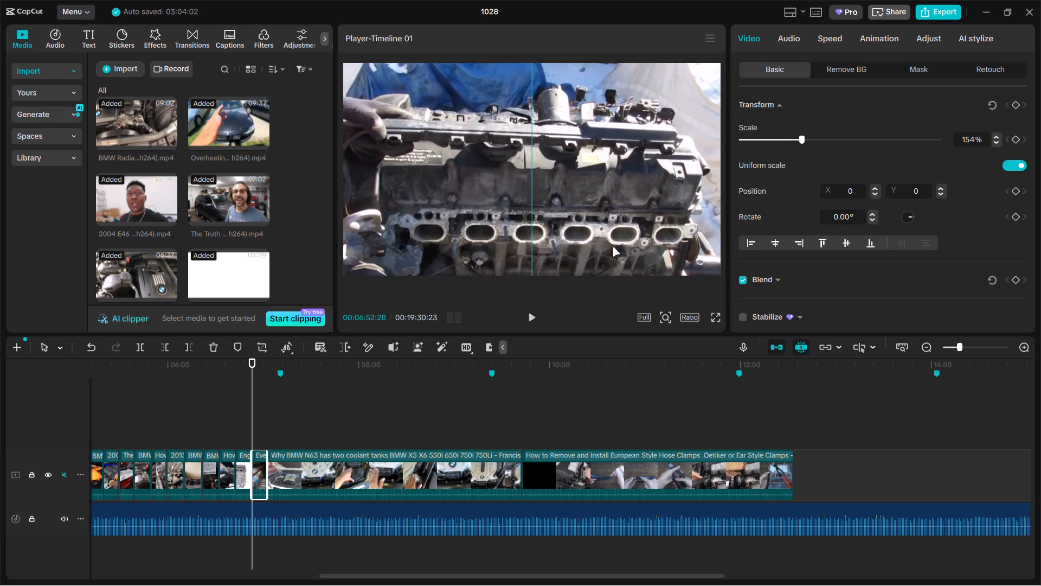
# Skim the BMW N63 two coolant tanks clip and trim its start up to about 00:07:21, removing about 20 seconds.
pyautogui.moveTo(255, 434); pyautogui.dragTo(305, 418)
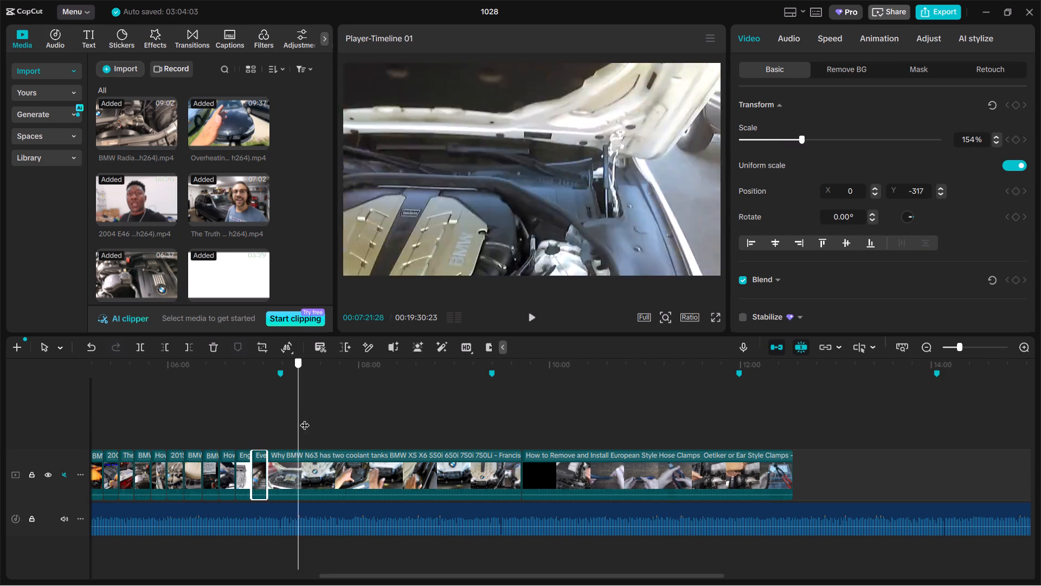
pyautogui.moveTo(305, 418); pyautogui.dragTo(365, 407)
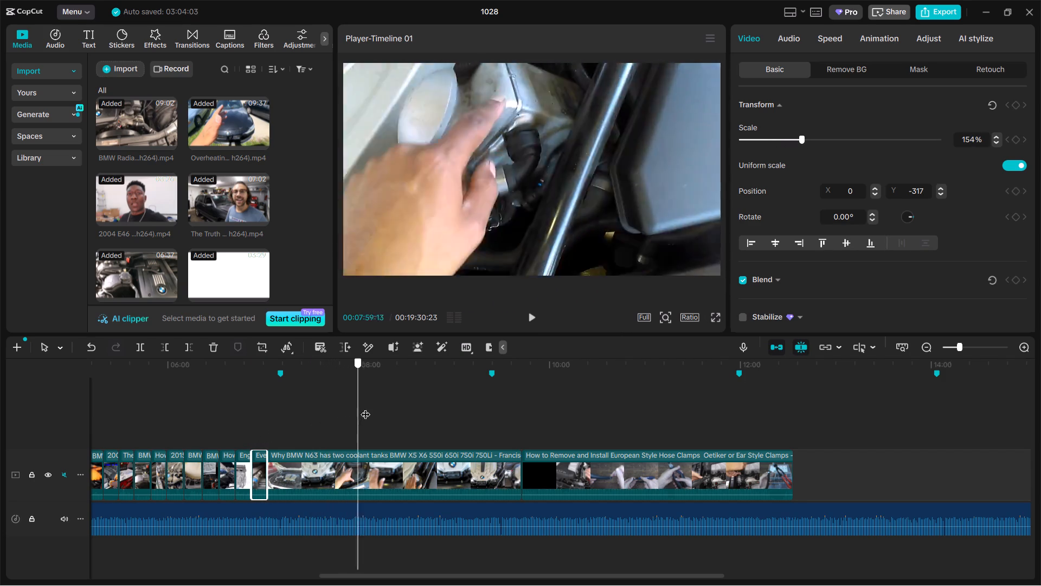
pyautogui.moveTo(365, 407); pyautogui.dragTo(458, 394)
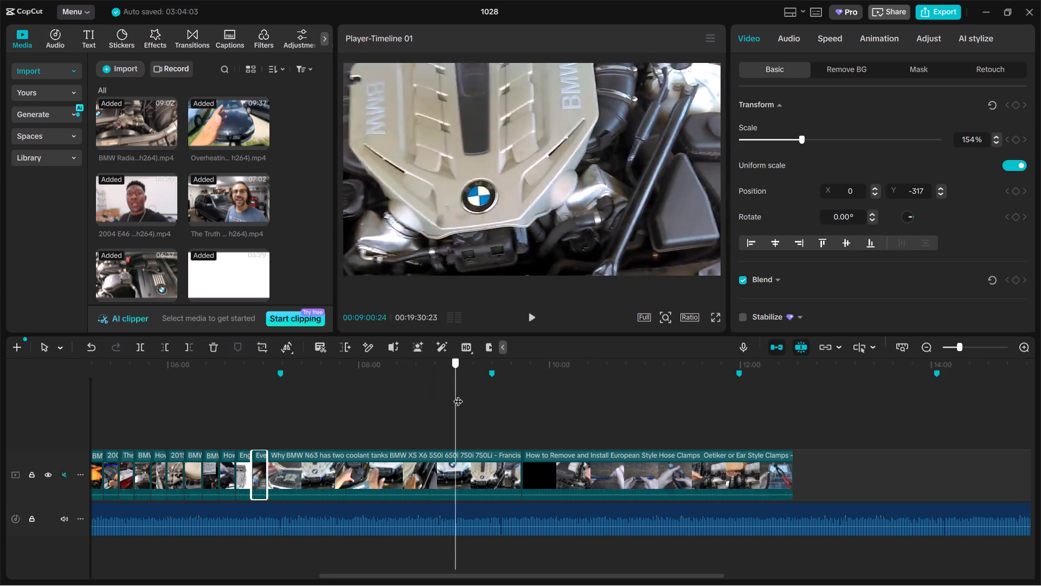
pyautogui.moveTo(458, 394); pyautogui.dragTo(324, 407)
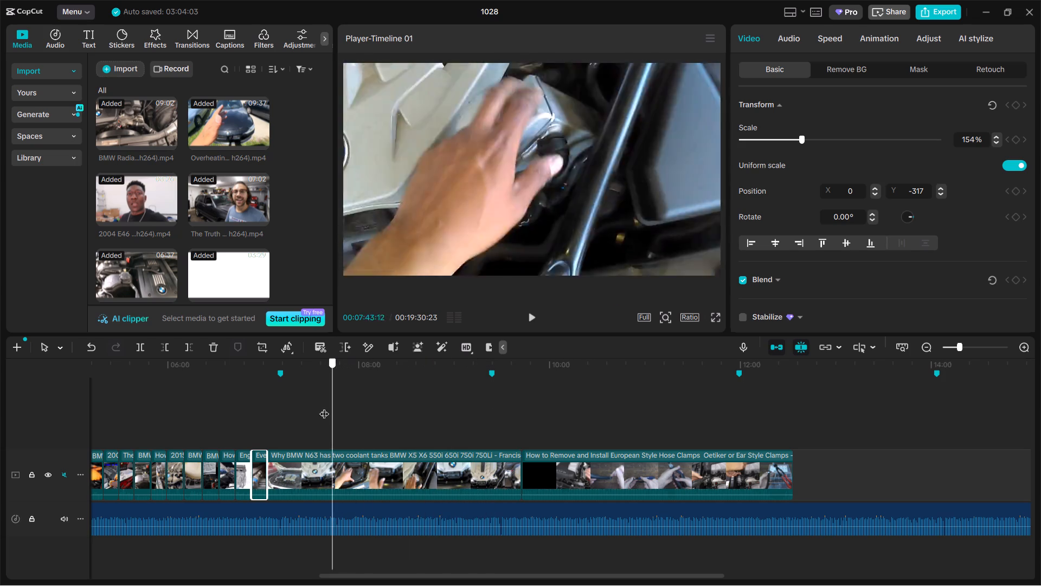
pyautogui.moveTo(324, 407); pyautogui.dragTo(298, 412)
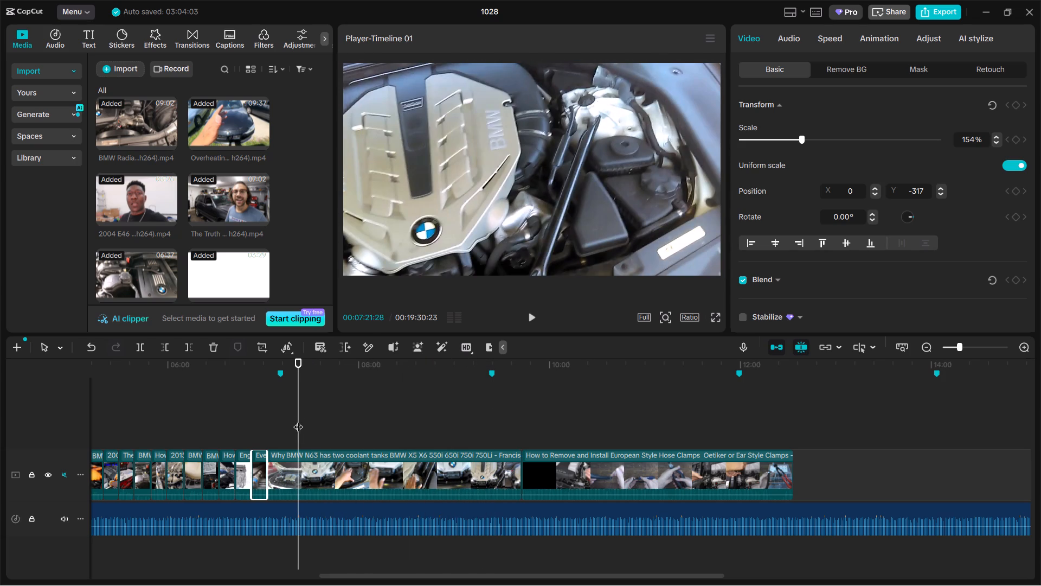
pyautogui.click(306, 475)
pyautogui.moveTo(271, 476); pyautogui.dragTo(306, 465)
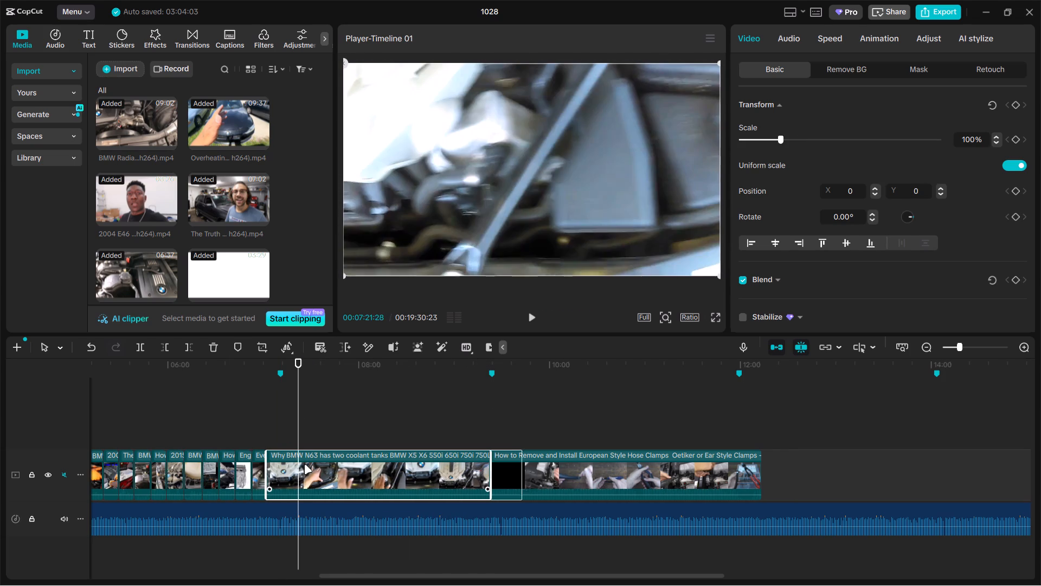
# Split the BMW N63 two coolant tanks clip at about 00:07:07 and delete the rest of it.
pyautogui.moveTo(296, 436); pyautogui.dragTo(273, 436)
pyautogui.keyDown('ctrl'); pyautogui.scroll(5, 273, 436); pyautogui.keyUp('ctrl')
pyautogui.keyDown('ctrl'); pyautogui.click(273, 436); pyautogui.keyUp('ctrl')
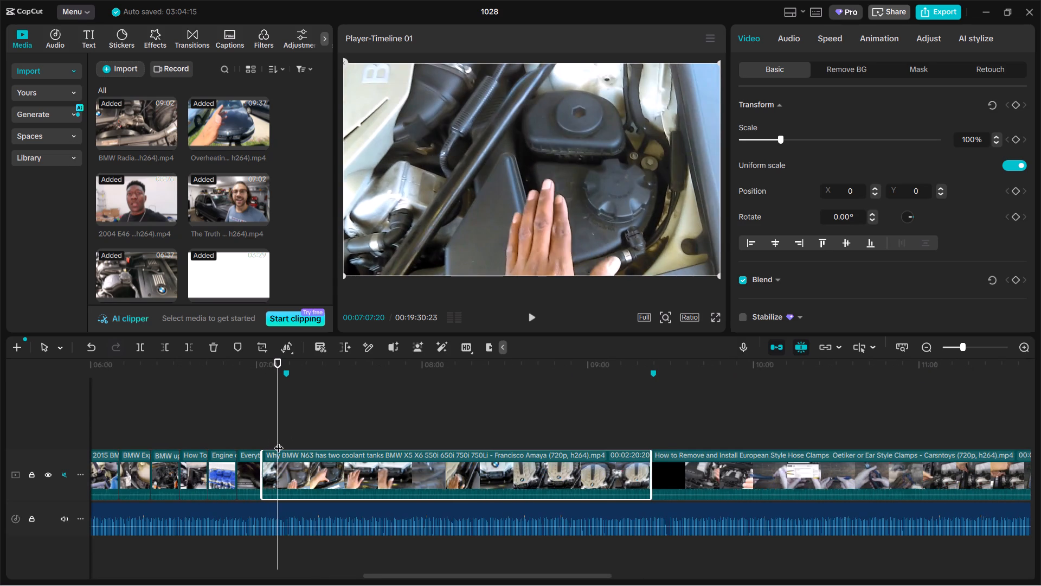
pyautogui.hotkey('ctrl', 'b')
pyautogui.press('BackSpace')
# Skim the European Style Hose Clamps clip, split it at about 00:09:05 on the engine bay shot, and delete the part before it.
pyautogui.moveTo(279, 431); pyautogui.dragTo(449, 412)
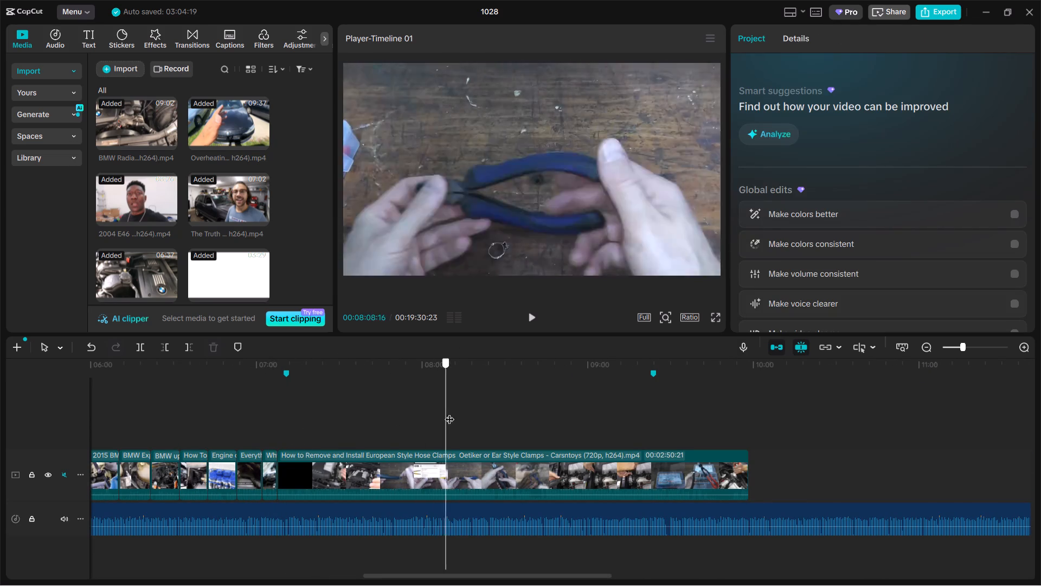
pyautogui.moveTo(449, 412); pyautogui.dragTo(603, 417)
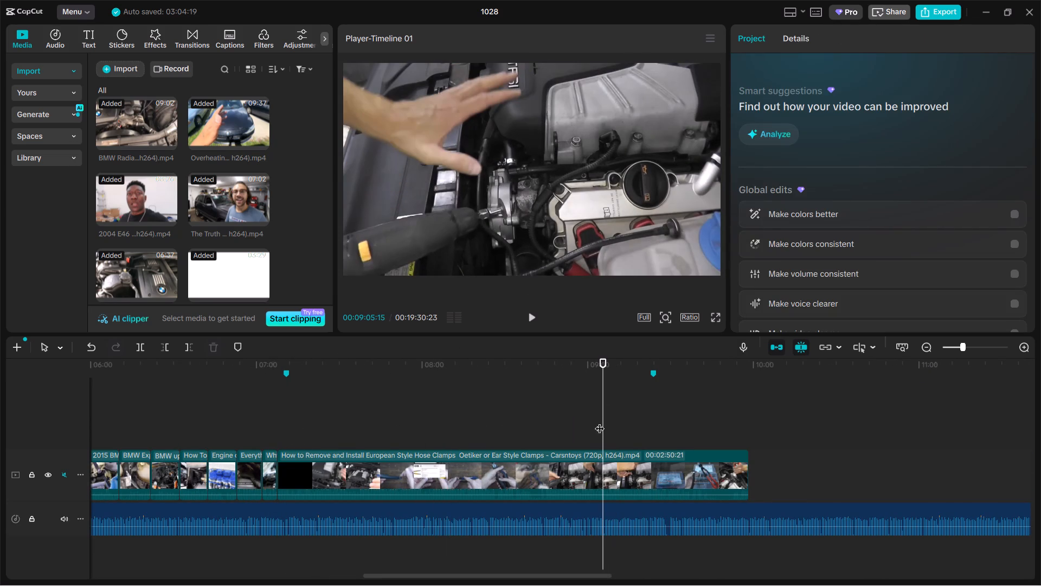
pyautogui.click(586, 465)
pyautogui.hotkey('ctrl', 'b')
pyautogui.click(535, 471)
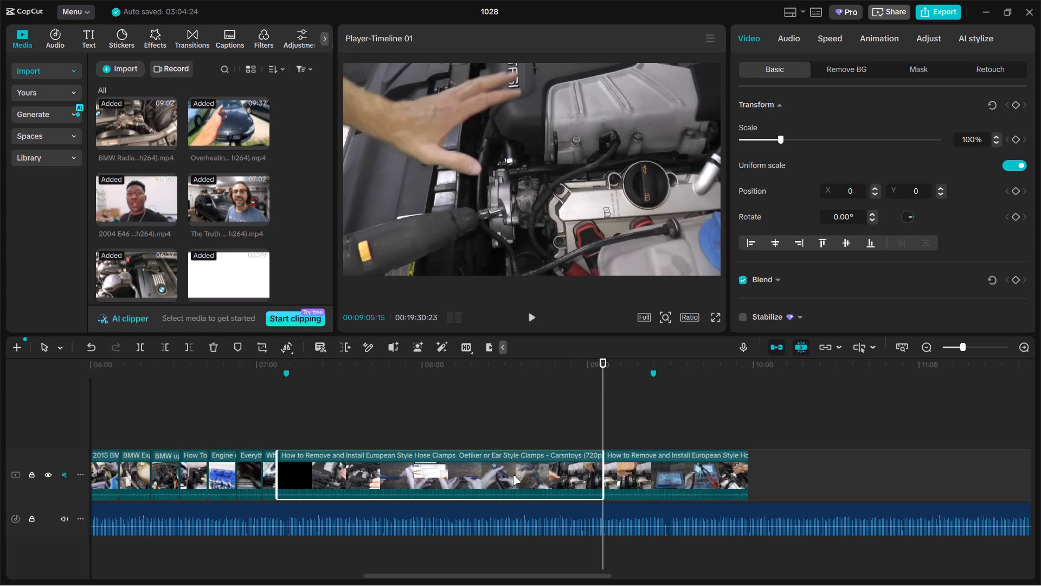
pyautogui.press('BackSpace')
# Trim the end of the remaining hose clamps segment back to the timeline marker at about 00:07:10.
pyautogui.click(355, 460)
pyautogui.moveTo(422, 467); pyautogui.dragTo(296, 480)
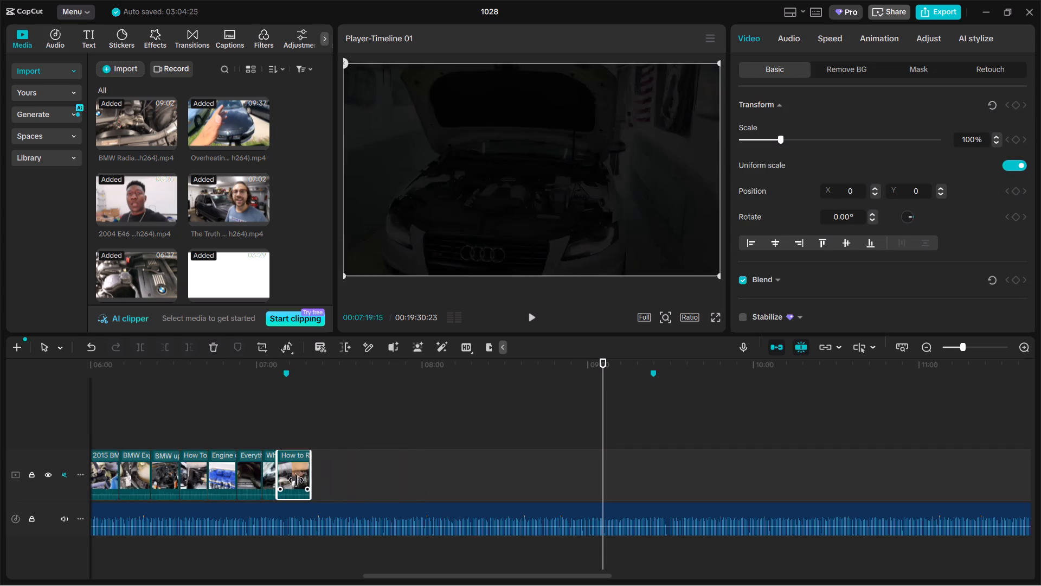
pyautogui.moveTo(296, 480); pyautogui.dragTo(282, 480)
# Play back the last two segments and the voiceover just past the marker to check the section change.
pyautogui.click(273, 432)
pyautogui.press('space')
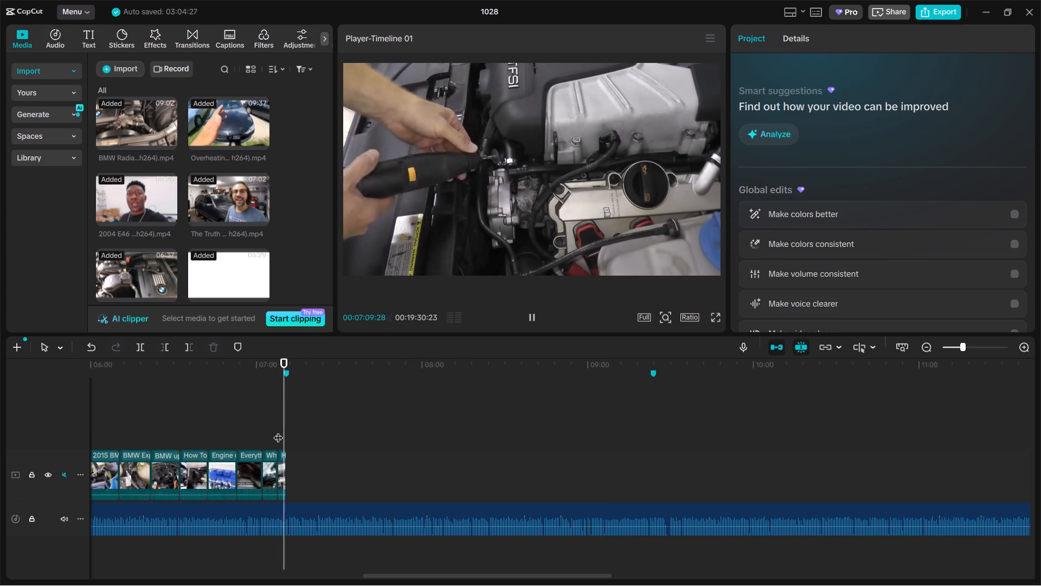
pyautogui.press('space')
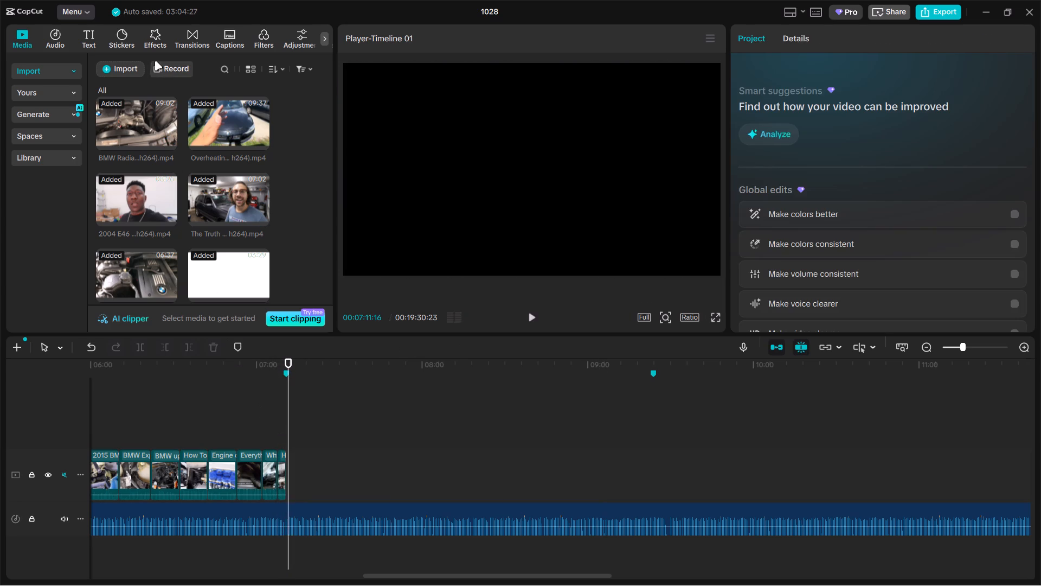
pyautogui.press('space')
pyautogui.press('space')
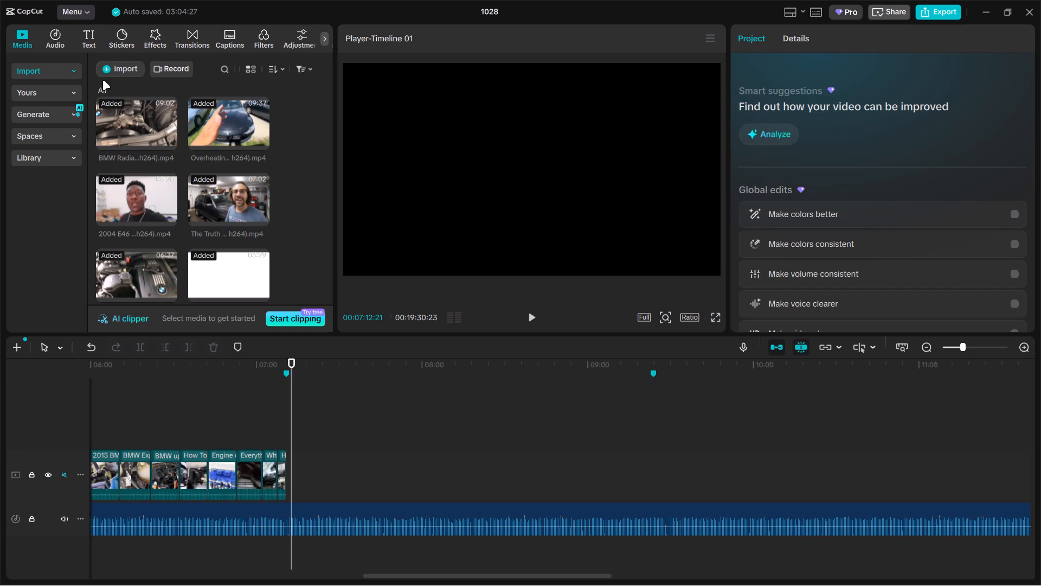
pyautogui.press('space')
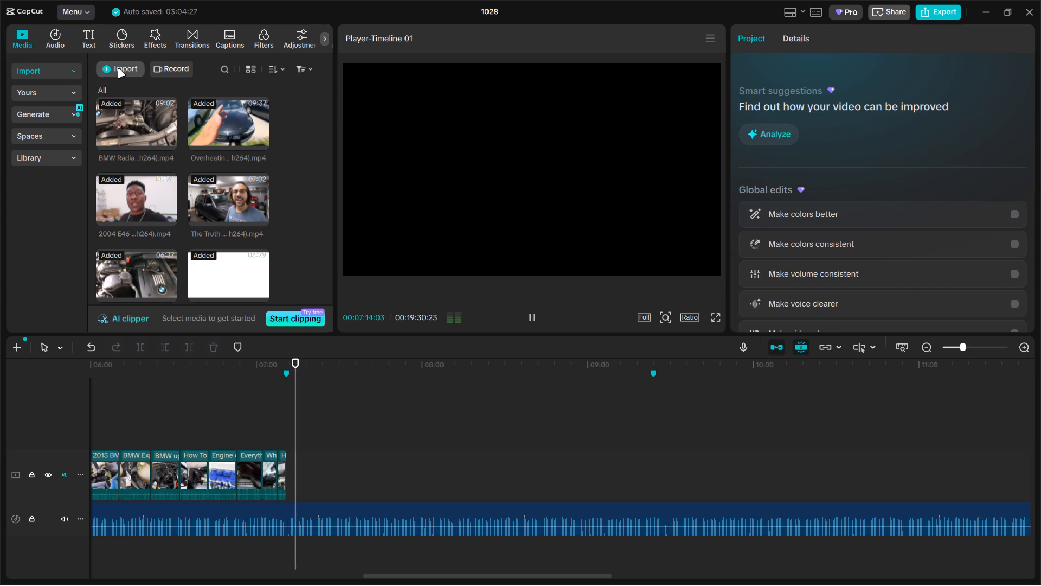
pyautogui.press('space')
# Import all the video files from folder 06 inside Downloads > EDIT.
pyautogui.click(118, 68)
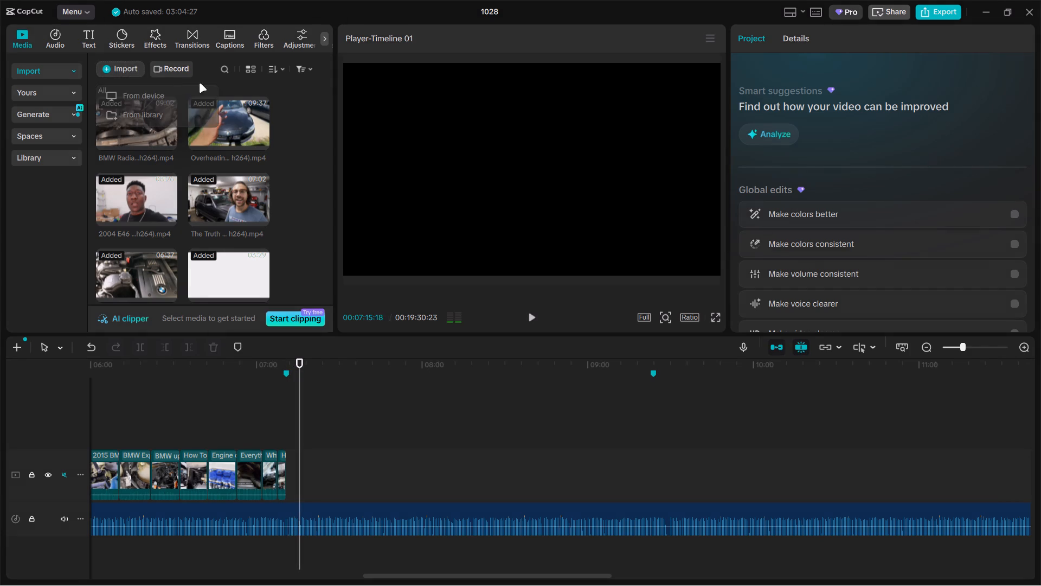
pyautogui.click(195, 95)
pyautogui.click(89, 46)
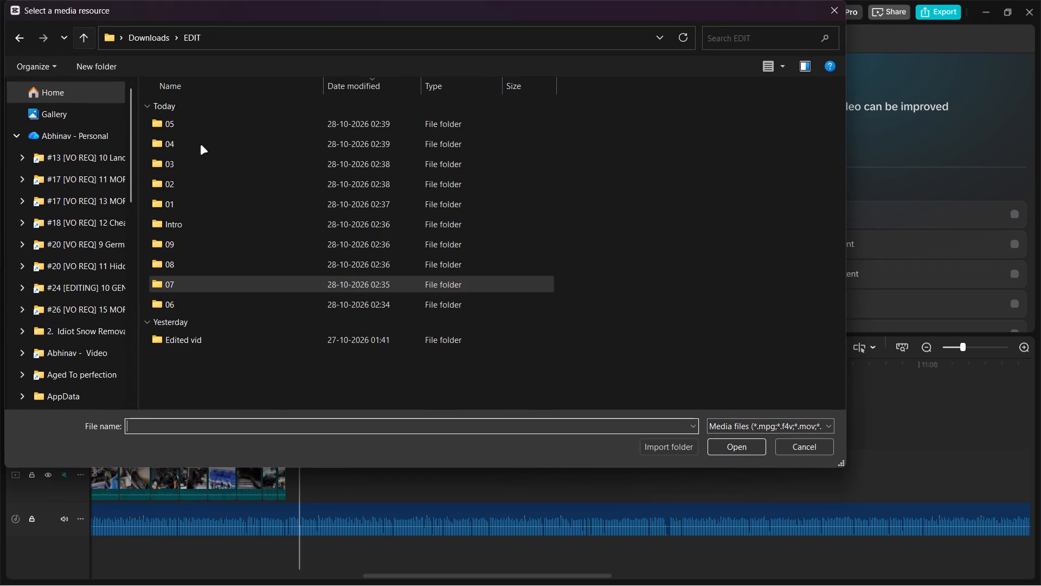
pyautogui.doubleClick(186, 305)
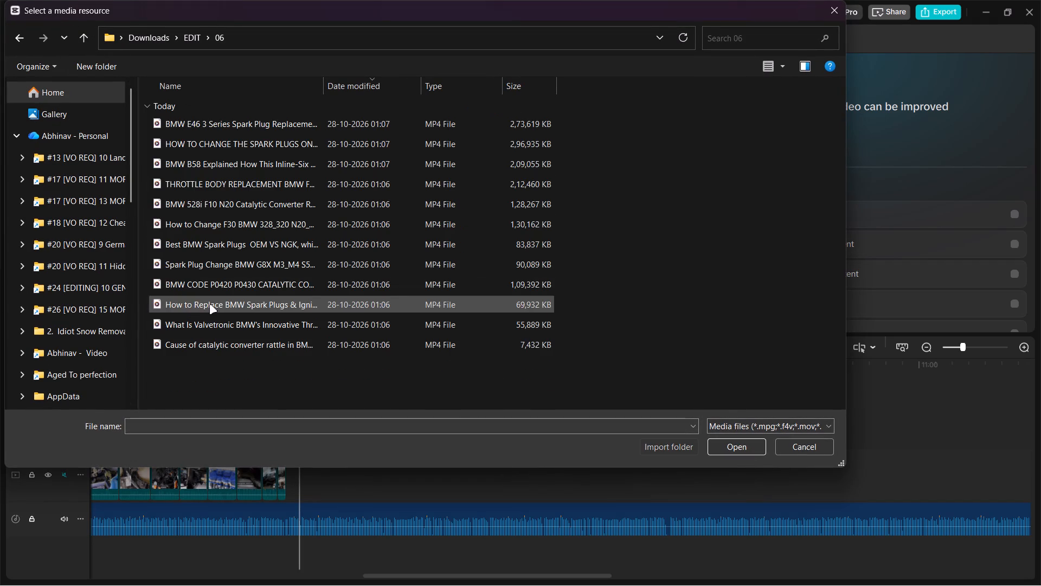
pyautogui.hotkey('ctrl', 'a')
pyautogui.press('Return')
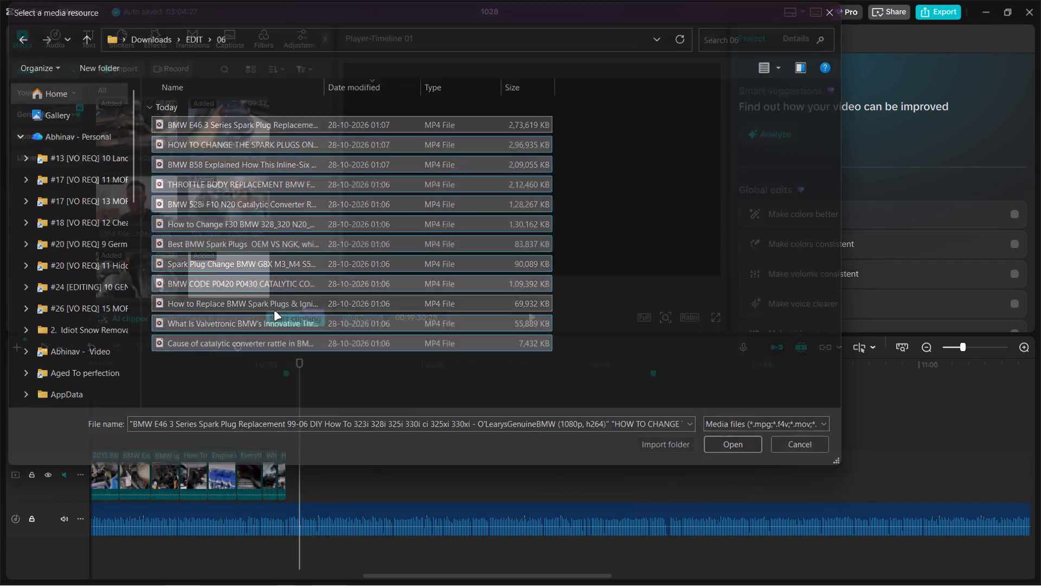
# Add the newly imported folder 06 clips to the main video track, directly after the hose clamps segment.
pyautogui.moveTo(148, 131); pyautogui.dragTo(422, 383)
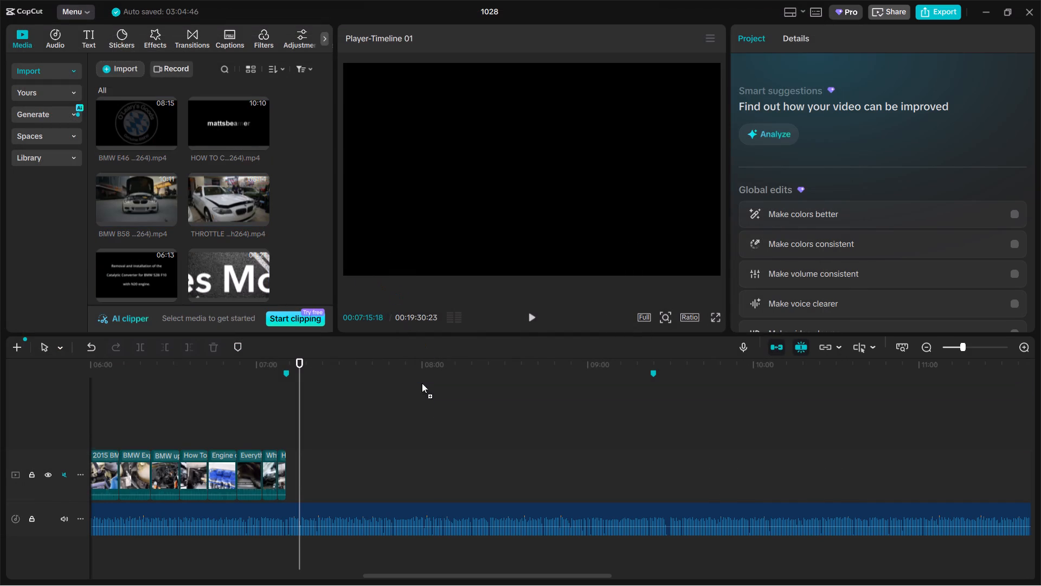
pyautogui.moveTo(422, 383); pyautogui.dragTo(410, 469)
pyautogui.keyDown('ctrl'); pyautogui.scroll(-10, 484, 443); pyautogui.keyUp('ctrl')
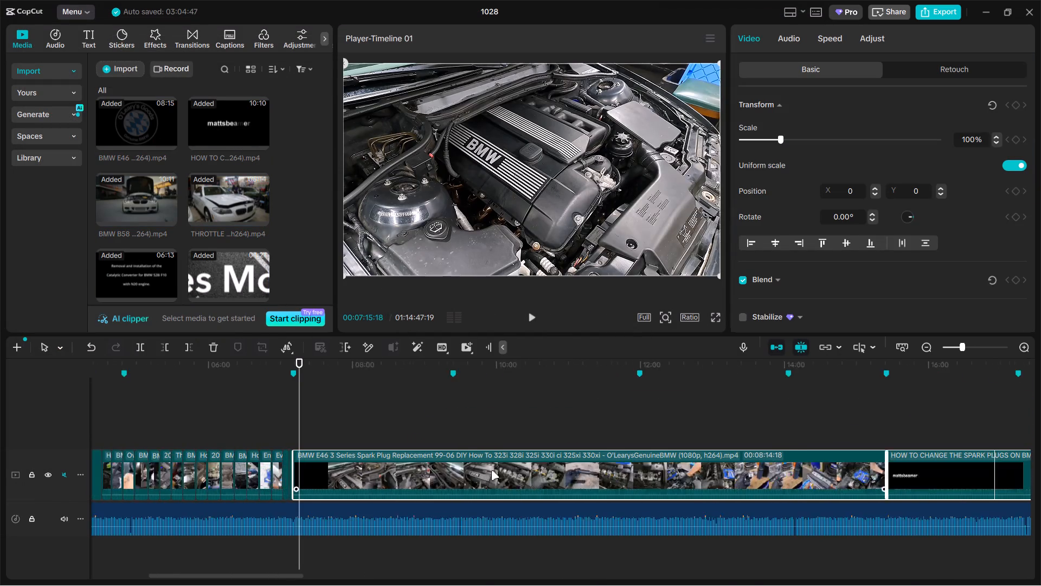